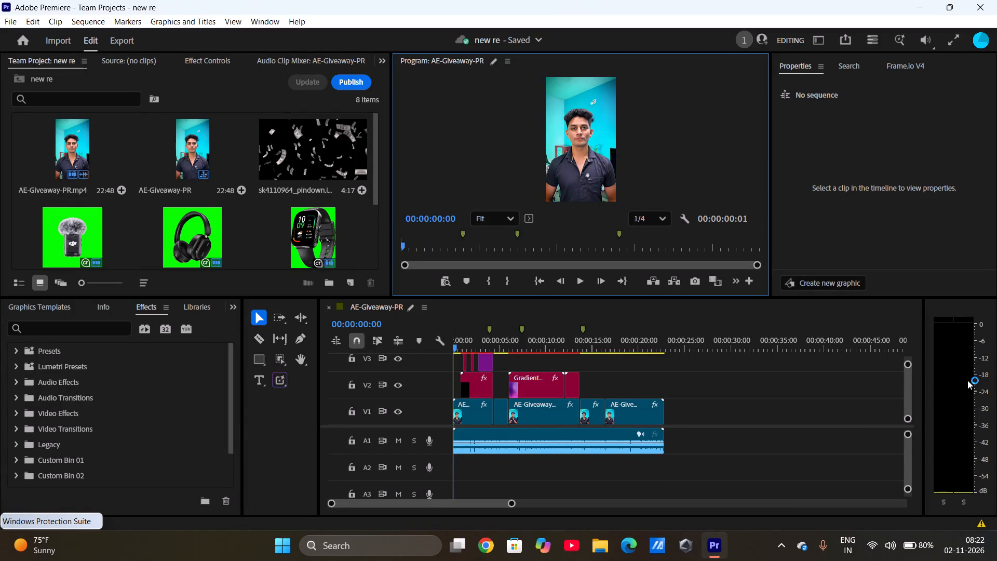
Start a preview playback of the AE-Giveaway-PR sequence from its beginning to review the current edit.
{"action": "key", "text": "Return"}
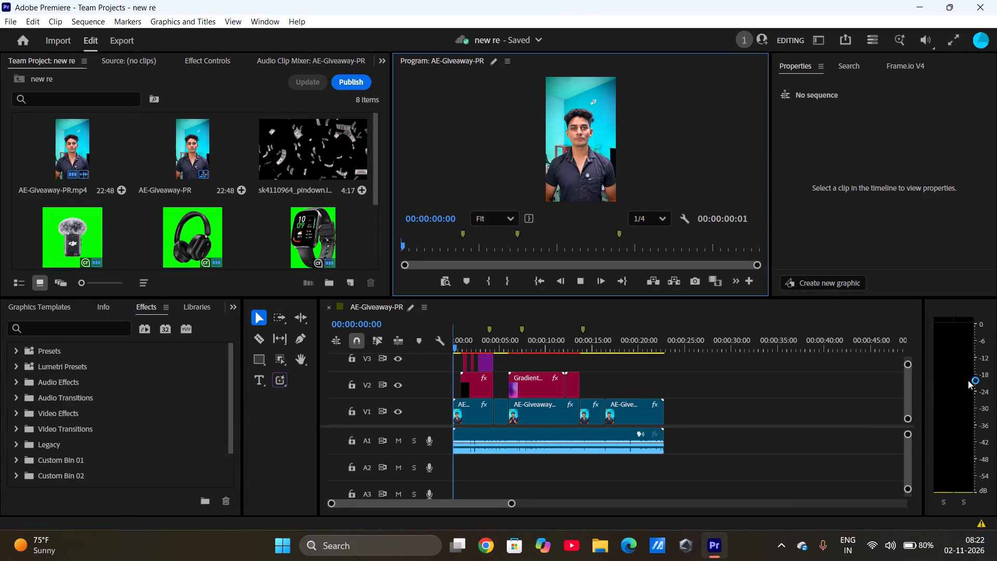
{"action": "left_click", "coordinate": [749, 407]}
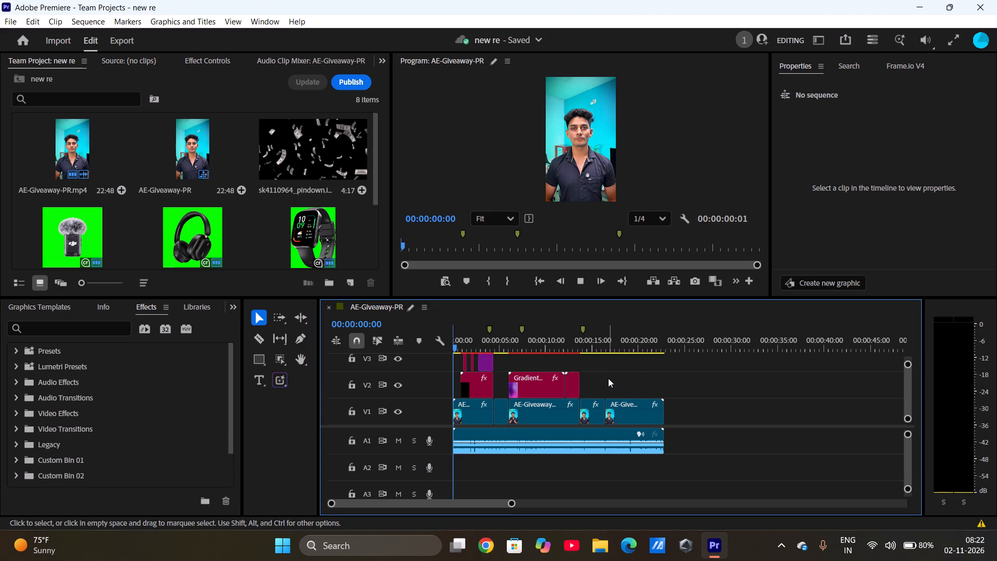
{"action": "key", "text": "Return"}
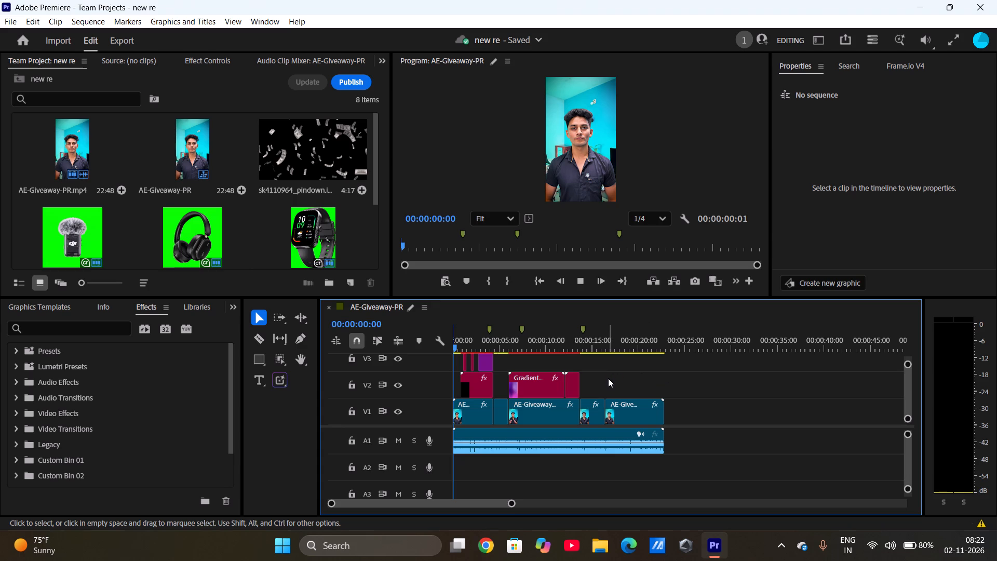
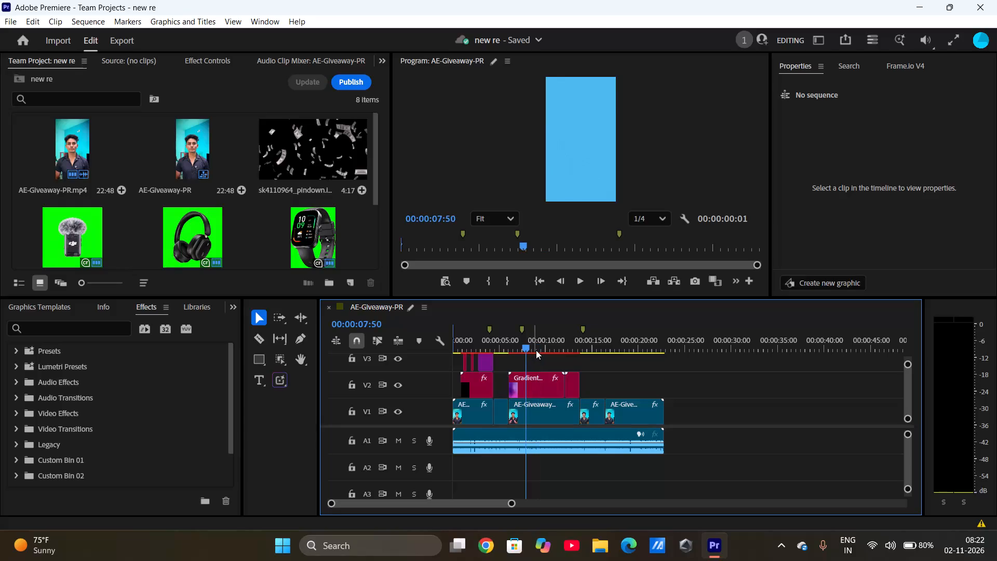
Review the AE-Giveaway-PR frames under the V2 Gradient clip by moving the playhead to 00:00:08:49 and slightly beyond.
{"action": "left_click", "coordinate": [536, 350]}
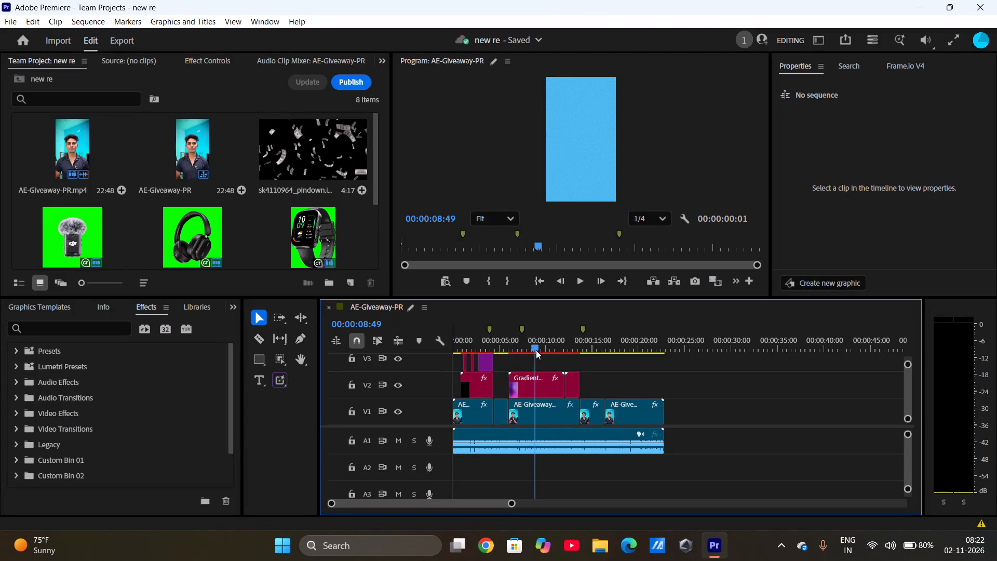
{"action": "left_click", "coordinate": [541, 353]}
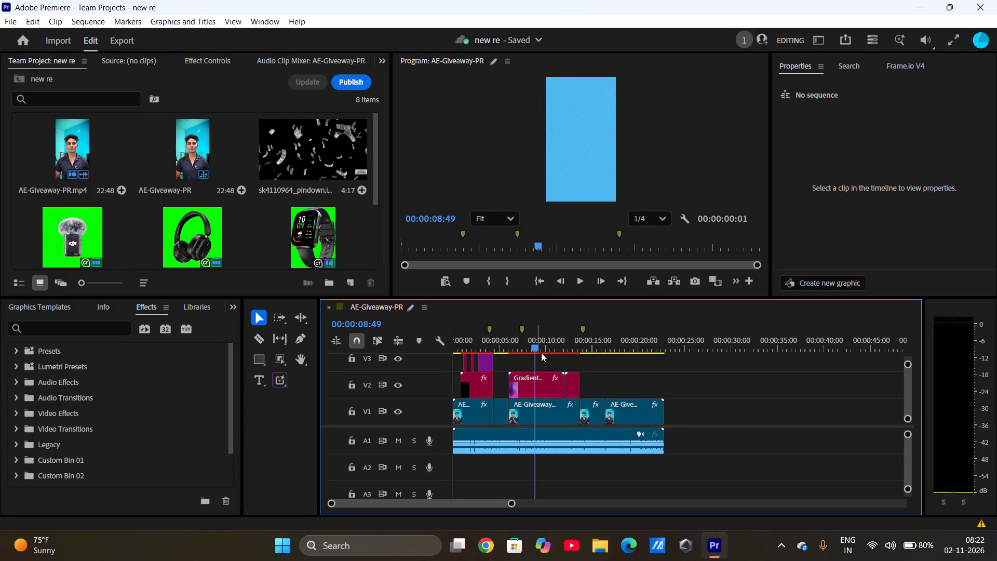
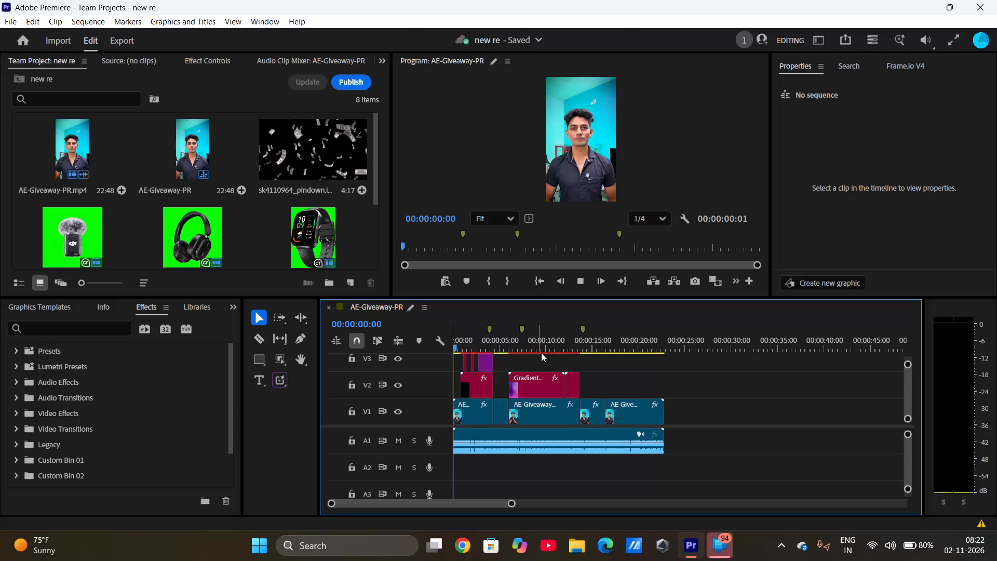
Preview AE-Giveaway-PR from its start, moving the playhead to 00:00:09:14 within the V2 Gradient clip to check that frame.
{"action": "key", "text": "Return"}
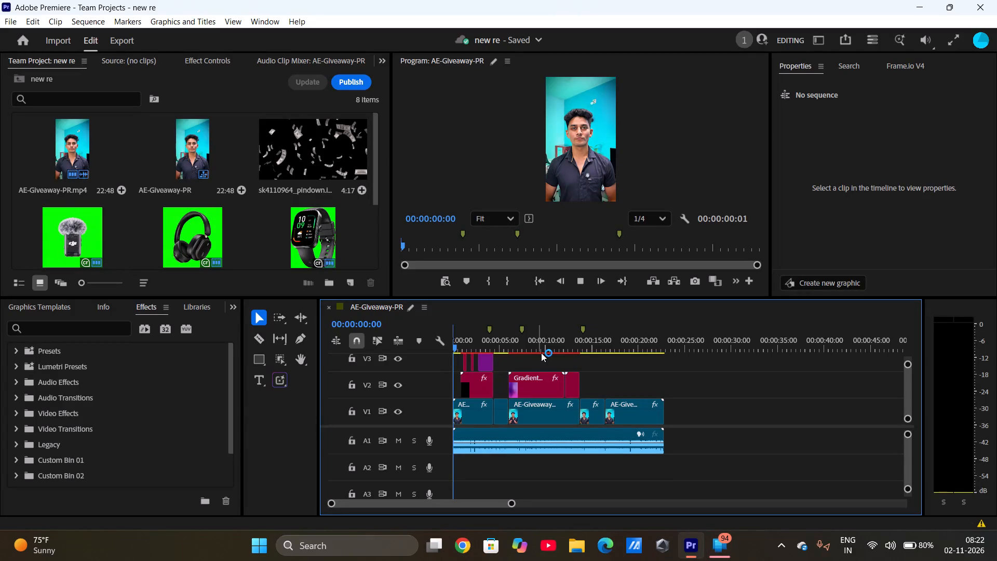
{"action": "left_click", "coordinate": [541, 353]}
{"action": "triple_click", "coordinate": [540, 350]}
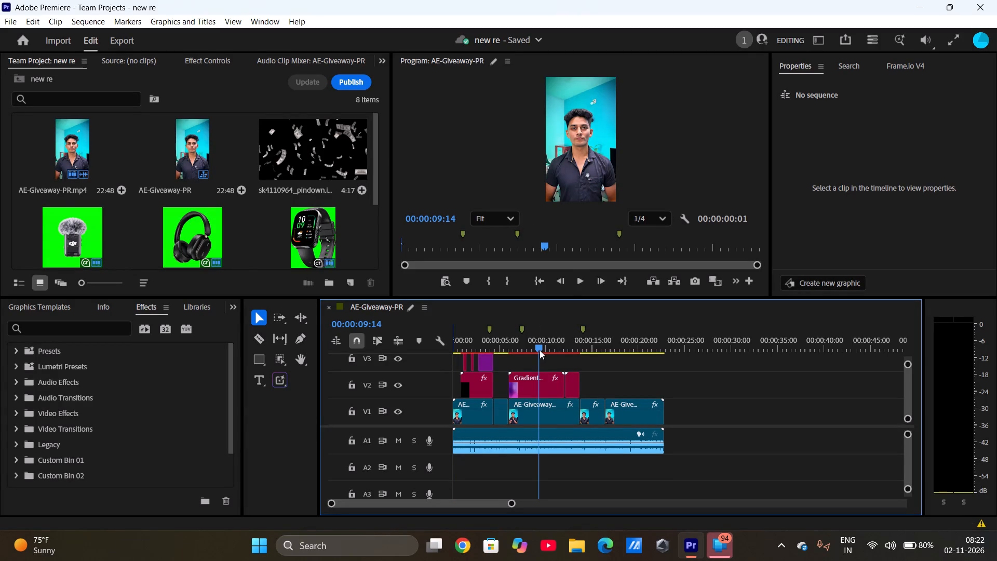
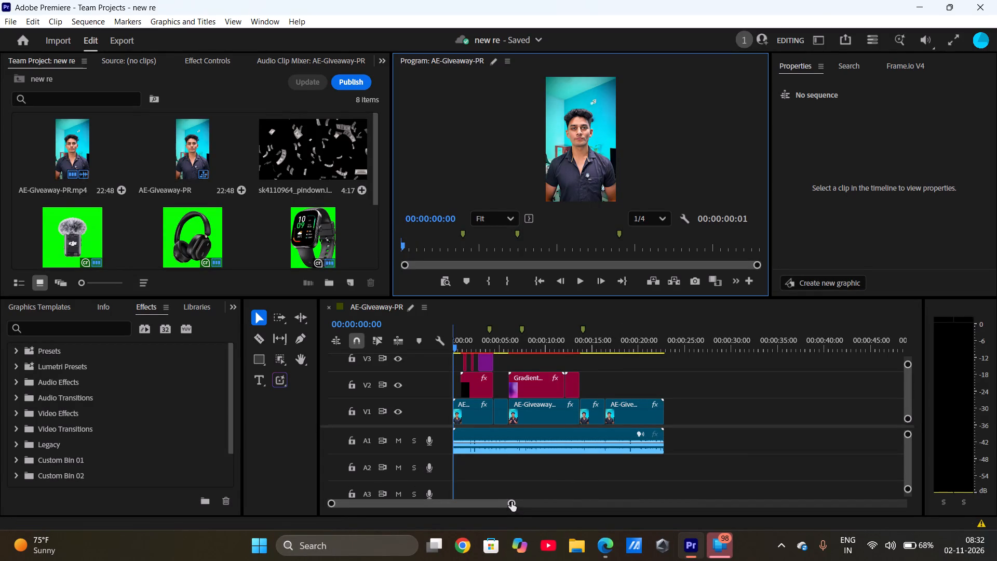
Open the Animation Composer extension.
{"action": "left_click_drag", "start_coordinate": [511, 501], "coordinate": [470, 496]}
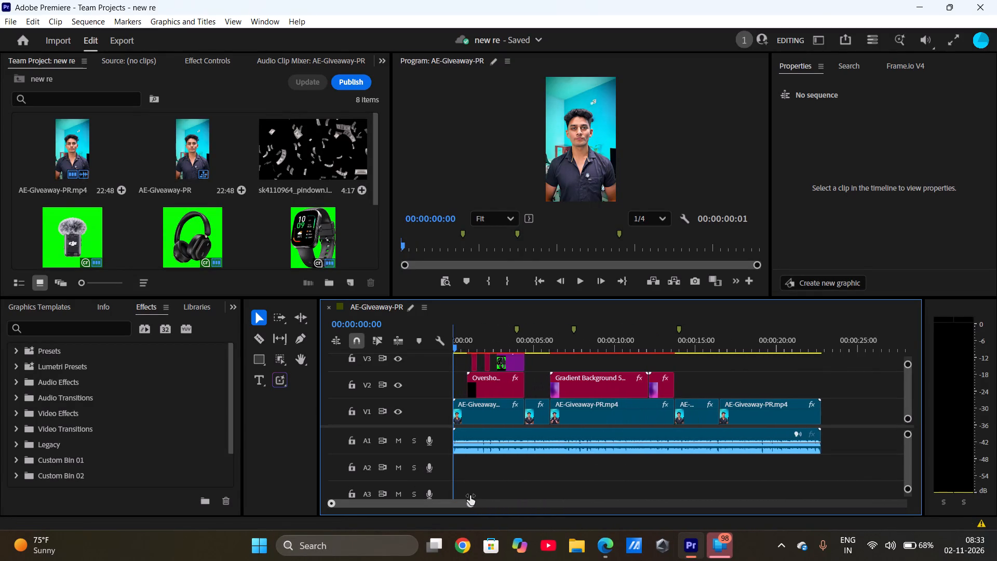
{"action": "left_click_drag", "start_coordinate": [470, 496], "coordinate": [457, 491]}
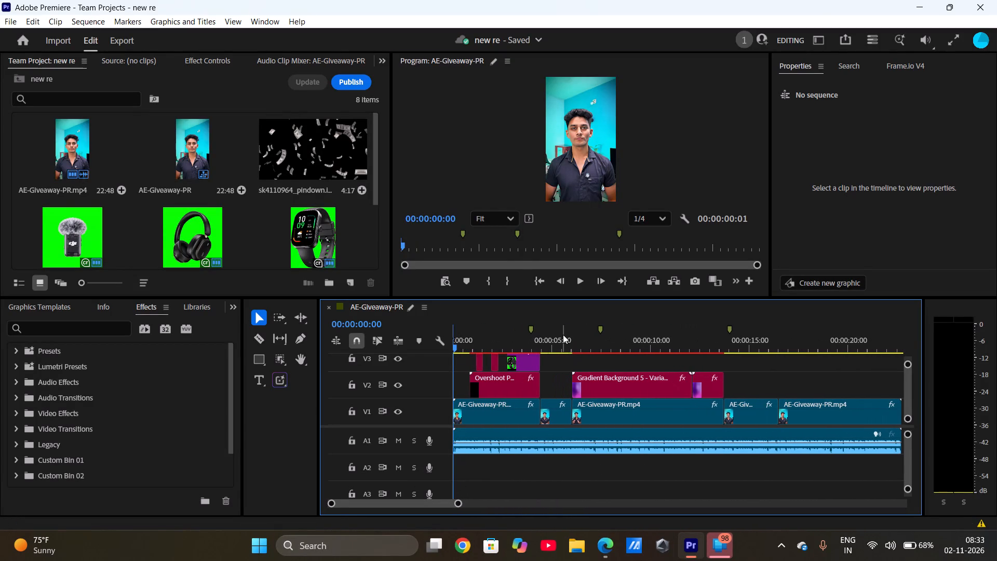
{"action": "left_click", "coordinate": [263, 16]}
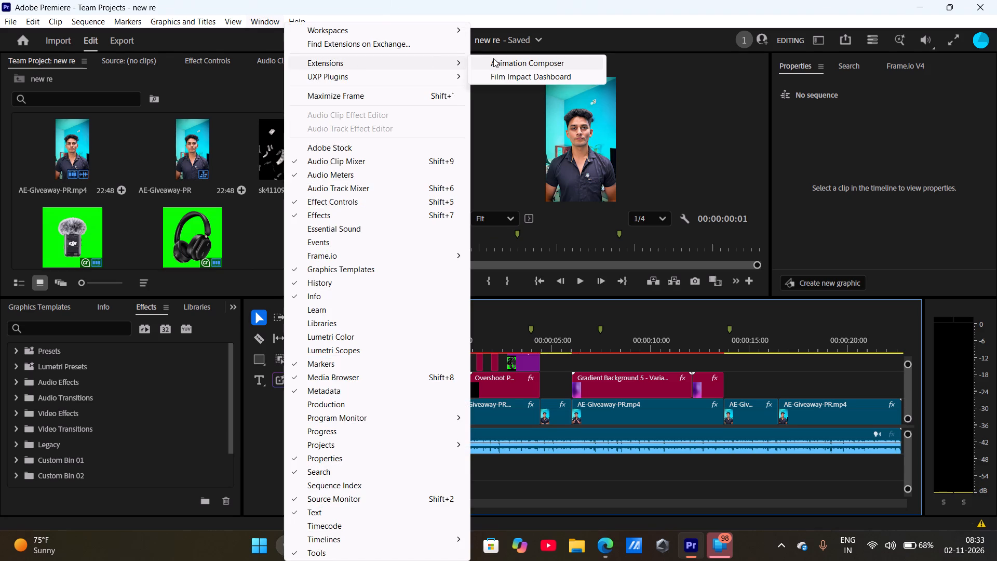
{"action": "left_click", "coordinate": [496, 62]}
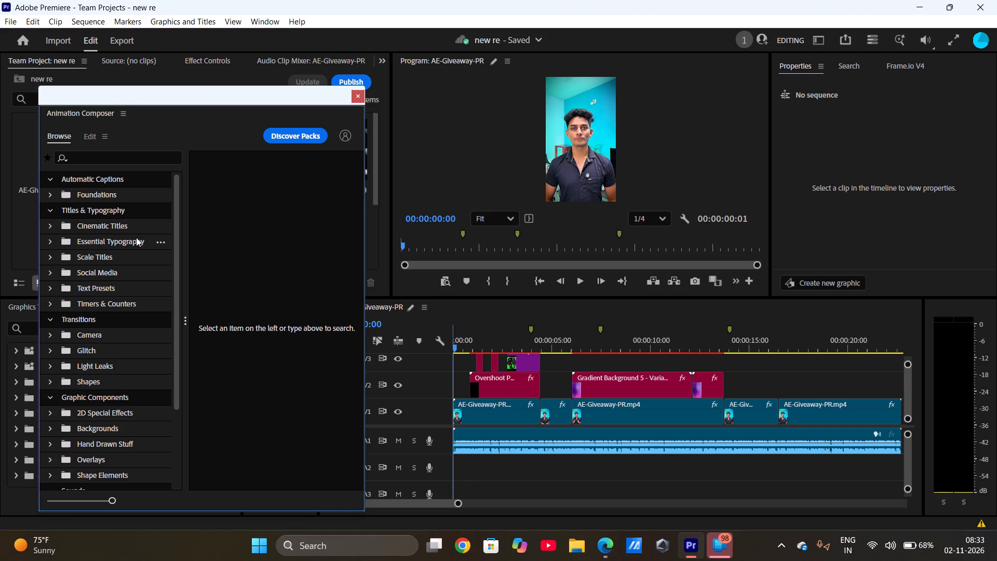
Examine the Social Media templates in Animation Composer, comparing the Instagram Follow and Lower Third designs.
{"action": "left_click", "coordinate": [114, 268]}
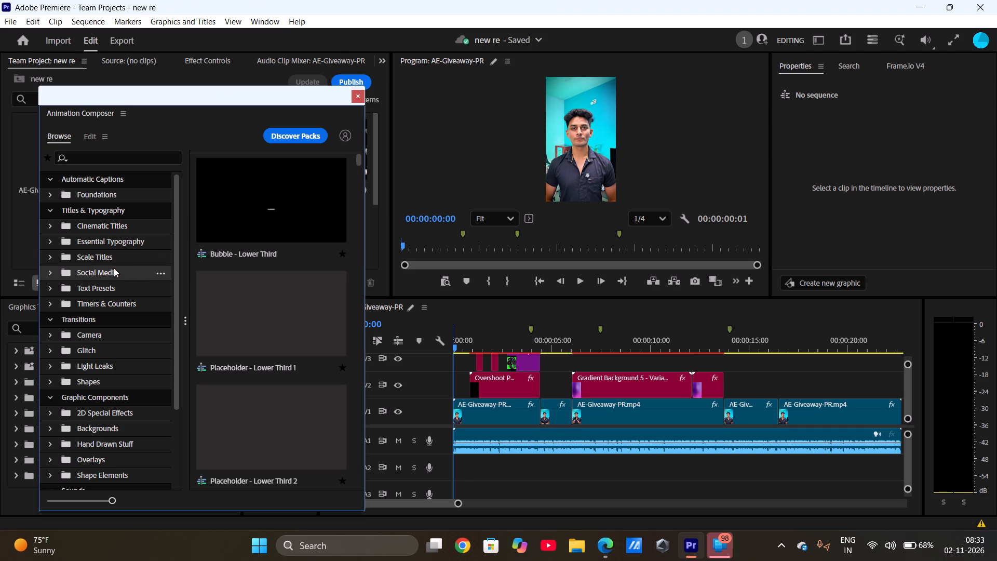
{"action": "scroll", "coordinate": [292, 262], "scroll_direction": "down", "scroll_amount": 2}
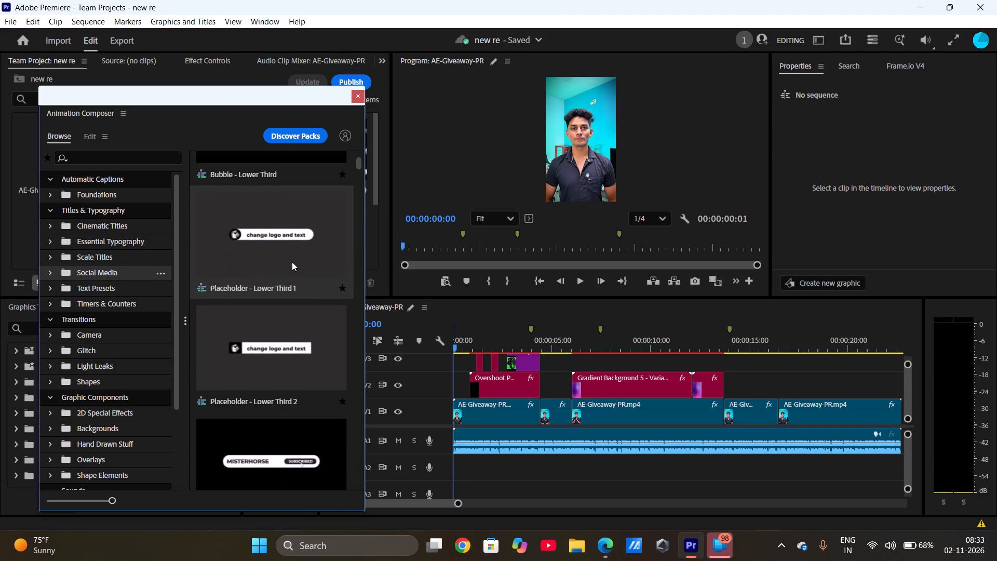
{"action": "scroll", "coordinate": [292, 262], "scroll_direction": "down", "scroll_amount": 2}
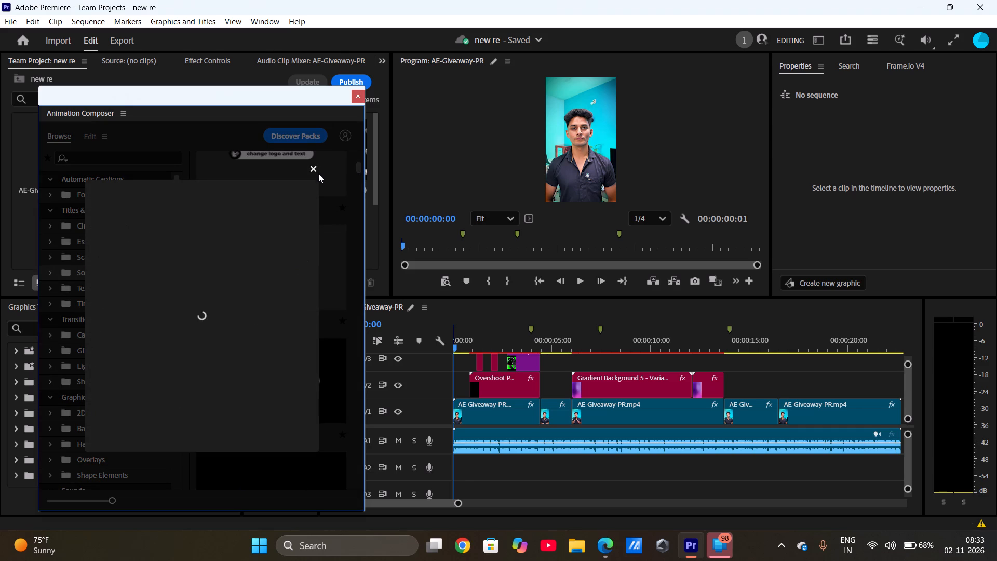
{"action": "left_click", "coordinate": [315, 165]}
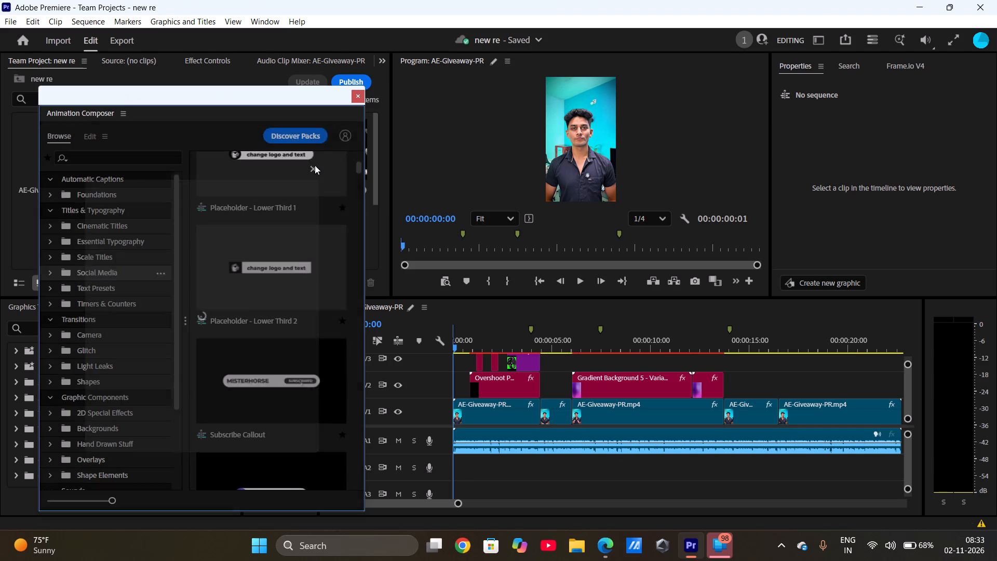
{"action": "scroll", "coordinate": [252, 311], "scroll_direction": "down", "scroll_amount": 3}
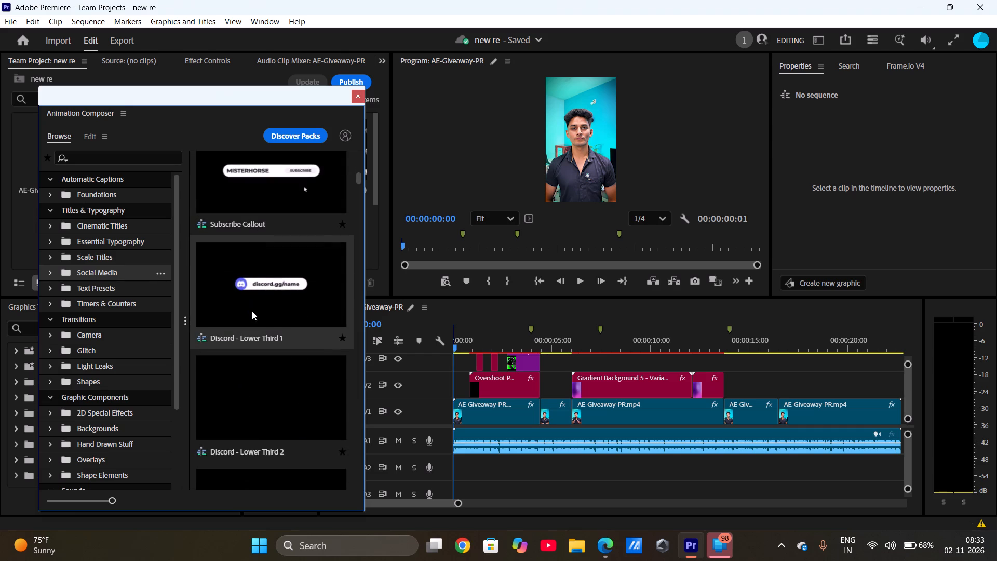
{"action": "scroll", "coordinate": [252, 311], "scroll_direction": "down", "scroll_amount": 4}
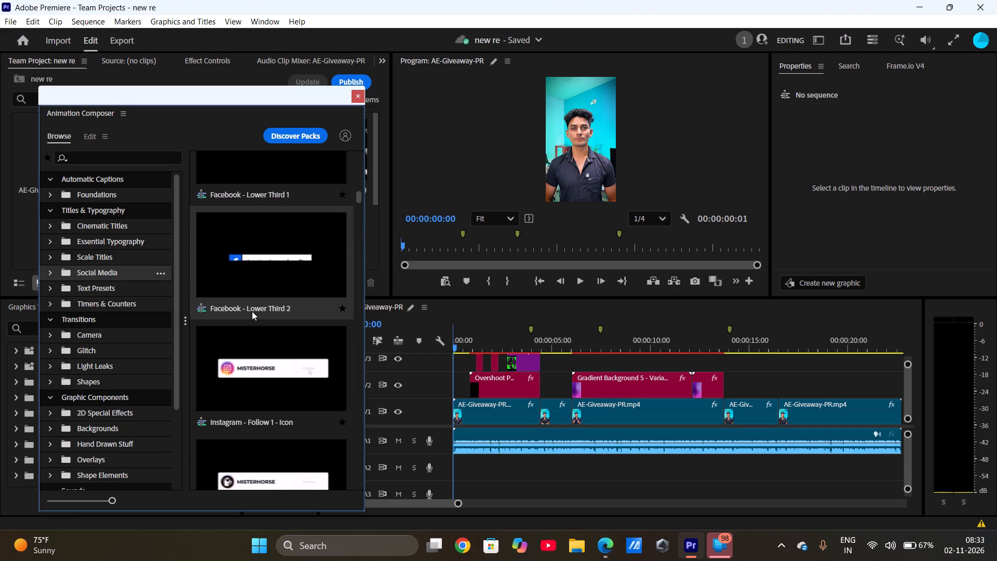
{"action": "scroll", "coordinate": [252, 311], "scroll_direction": "down", "scroll_amount": 1}
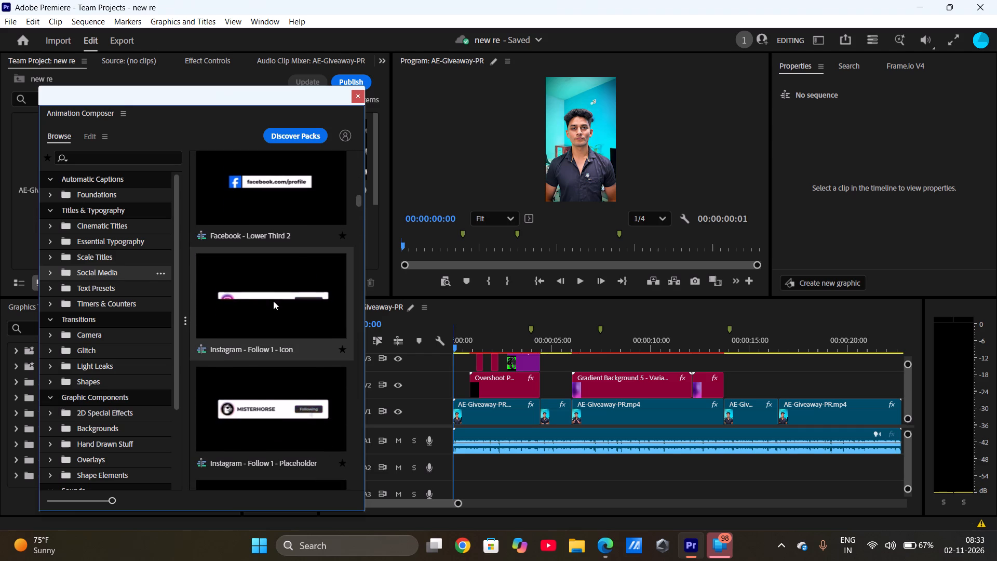
{"action": "scroll", "coordinate": [272, 304], "scroll_direction": "down", "scroll_amount": 2}
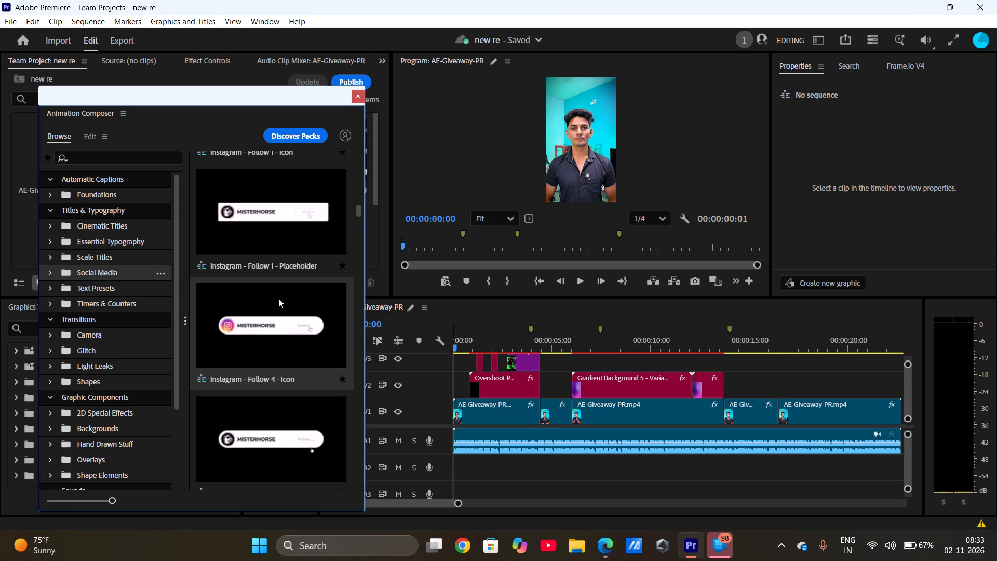
{"action": "scroll", "coordinate": [278, 298], "scroll_direction": "down", "scroll_amount": 2}
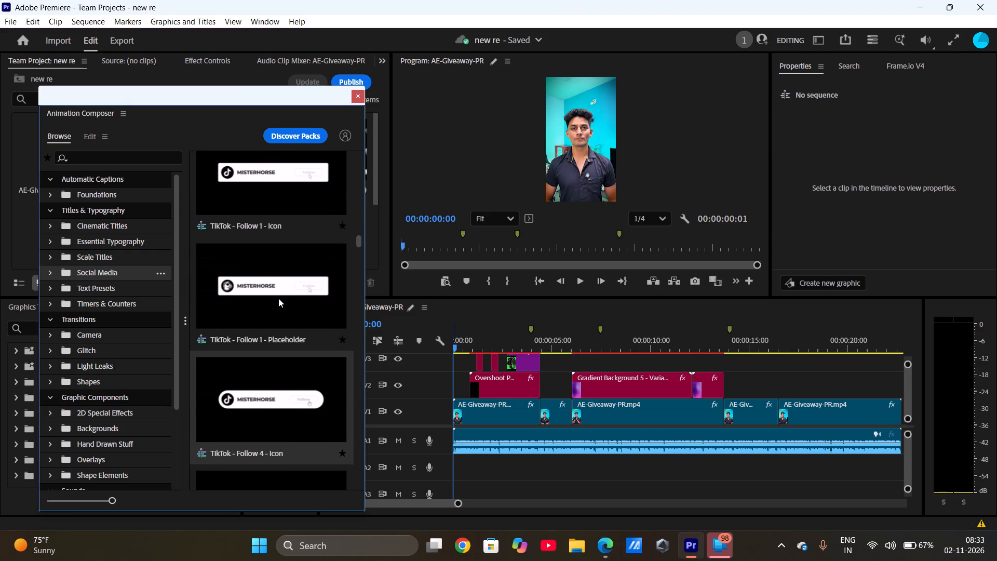
{"action": "scroll", "coordinate": [278, 298], "scroll_direction": "down", "scroll_amount": 1}
{"action": "scroll", "coordinate": [278, 298], "scroll_direction": "up", "scroll_amount": 1}
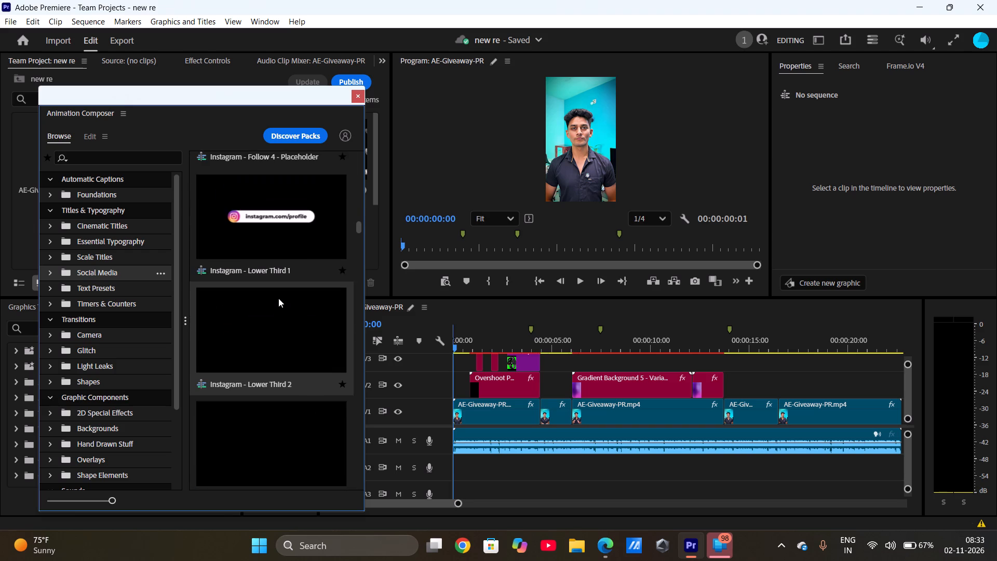
{"action": "scroll", "coordinate": [278, 298], "scroll_direction": "up", "scroll_amount": 5}
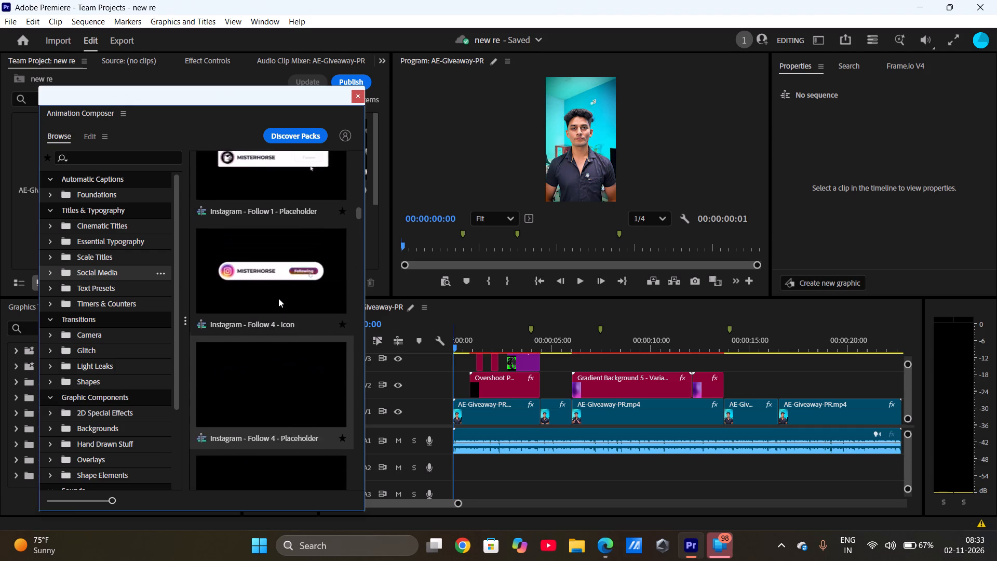
{"action": "scroll", "coordinate": [278, 298], "scroll_direction": "up", "scroll_amount": 1}
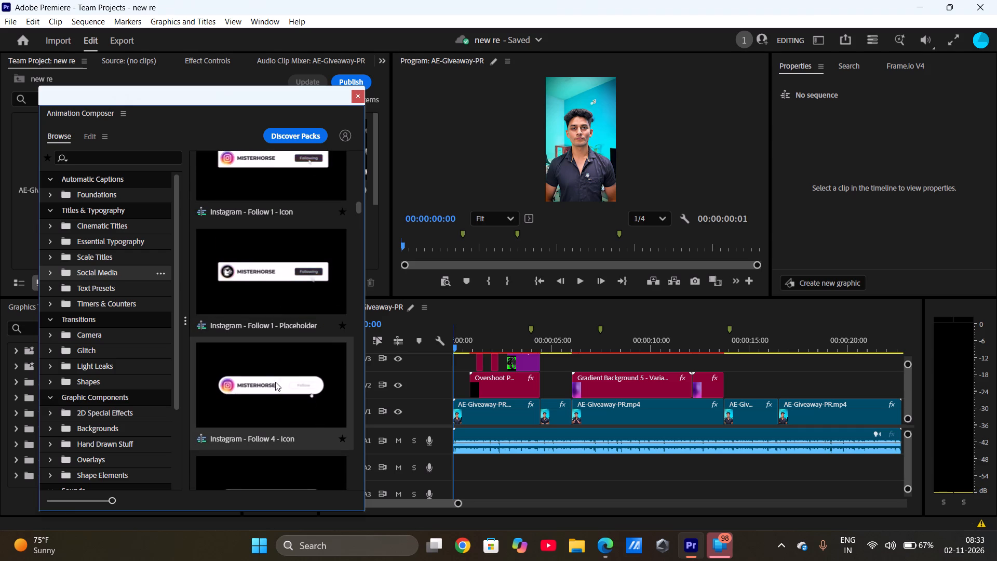
{"action": "scroll", "coordinate": [275, 382], "scroll_direction": "up", "scroll_amount": 1}
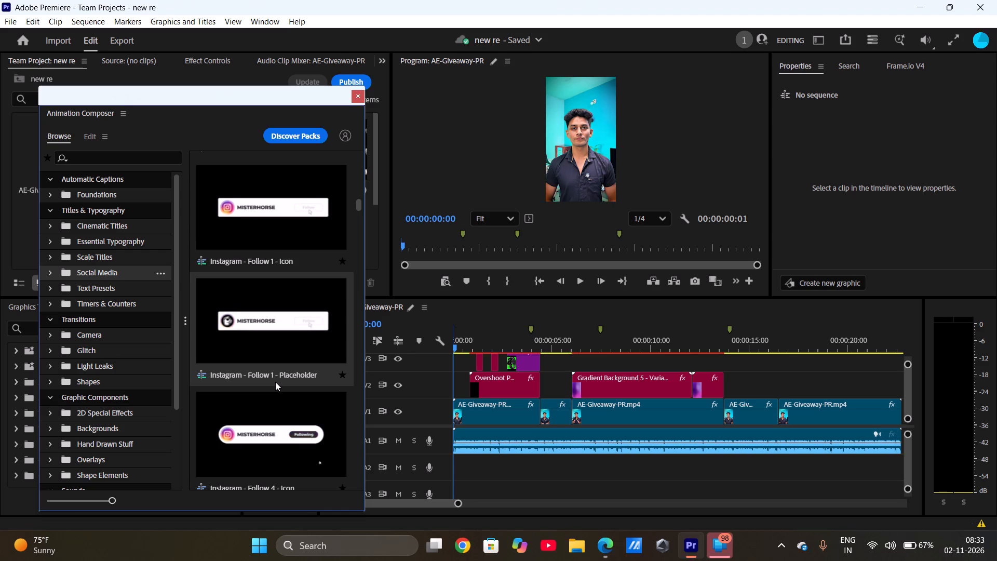
{"action": "scroll", "coordinate": [275, 382], "scroll_direction": "up", "scroll_amount": 1}
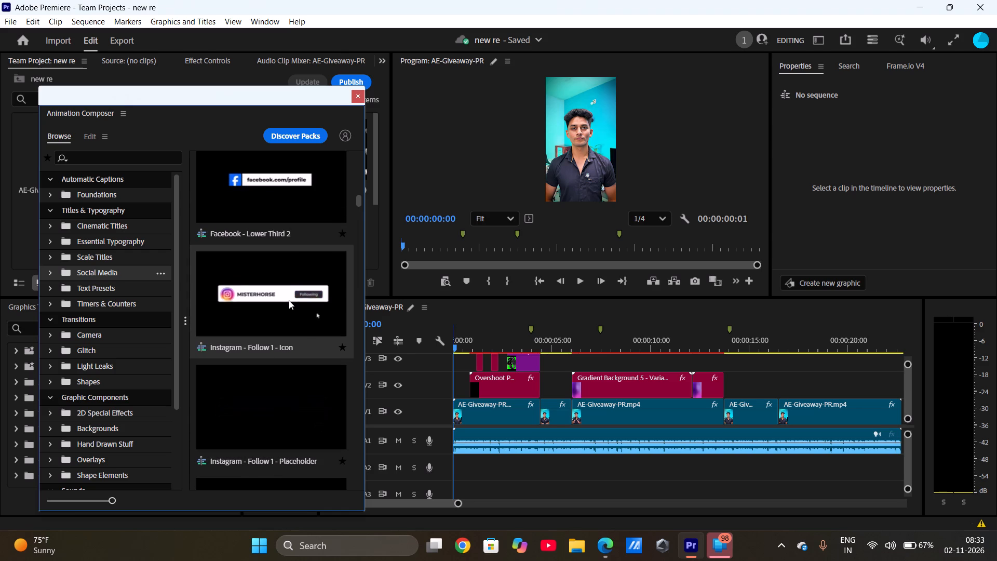
{"action": "scroll", "coordinate": [289, 300], "scroll_direction": "up", "scroll_amount": 1}
{"action": "scroll", "coordinate": [289, 300], "scroll_direction": "down", "scroll_amount": 1}
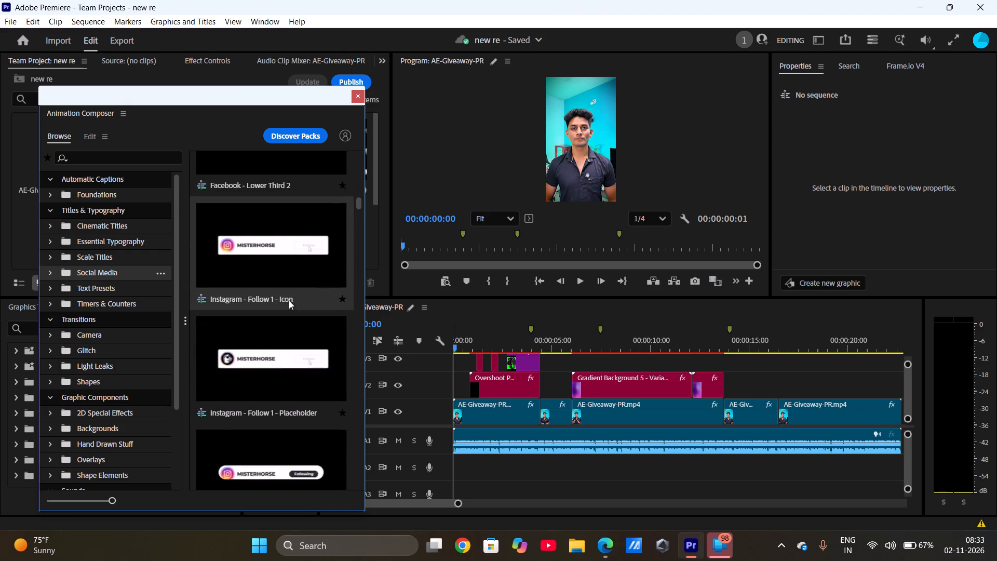
{"action": "scroll", "coordinate": [289, 300], "scroll_direction": "down", "scroll_amount": 1}
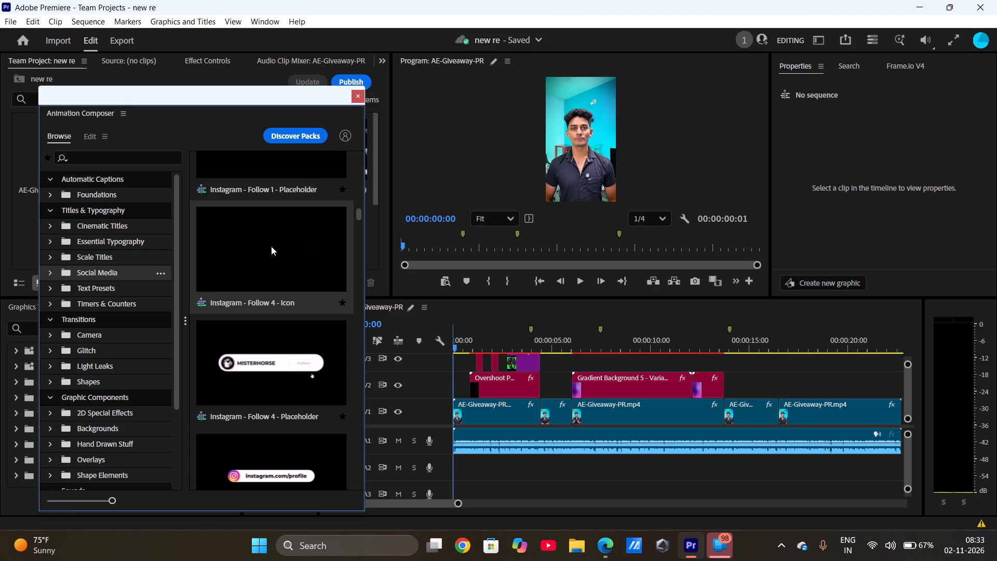
Place the Instagram - Follow 4 - Icon template on track V2, directly after the gradient background clips.
{"action": "left_click_drag", "start_coordinate": [271, 246], "coordinate": [378, 267]}
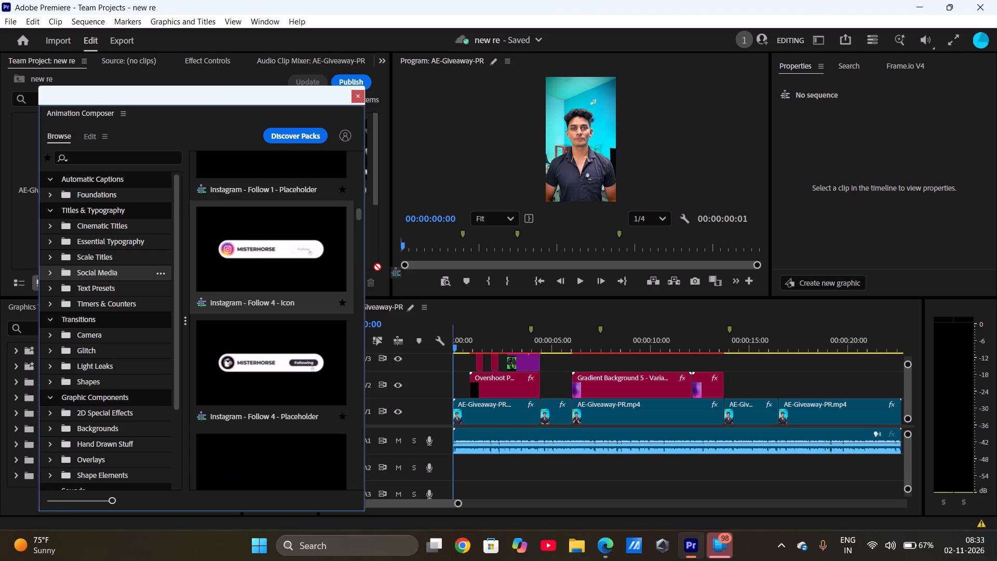
{"action": "left_click_drag", "start_coordinate": [378, 267], "coordinate": [718, 375]}
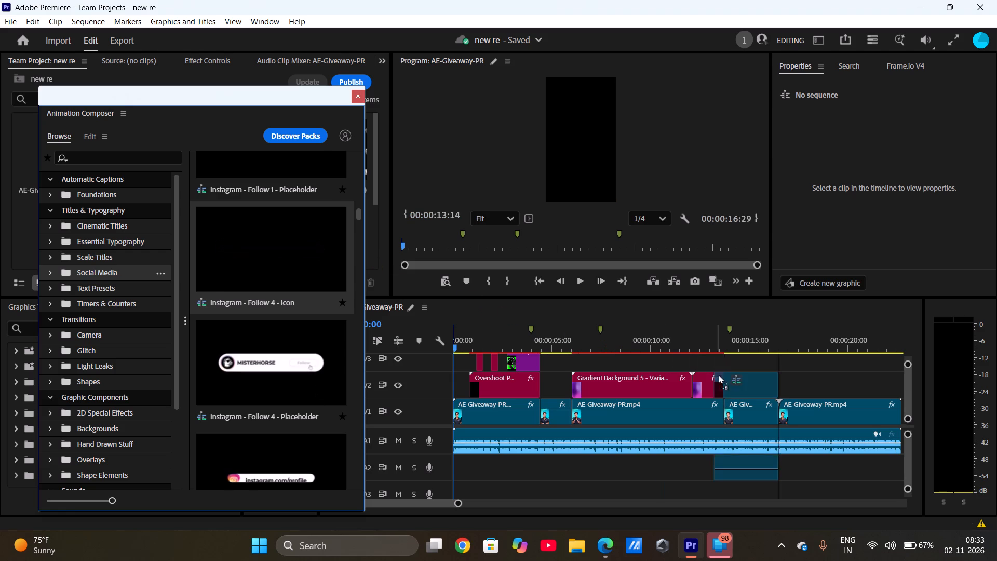
{"action": "left_click_drag", "start_coordinate": [718, 375], "coordinate": [724, 378]}
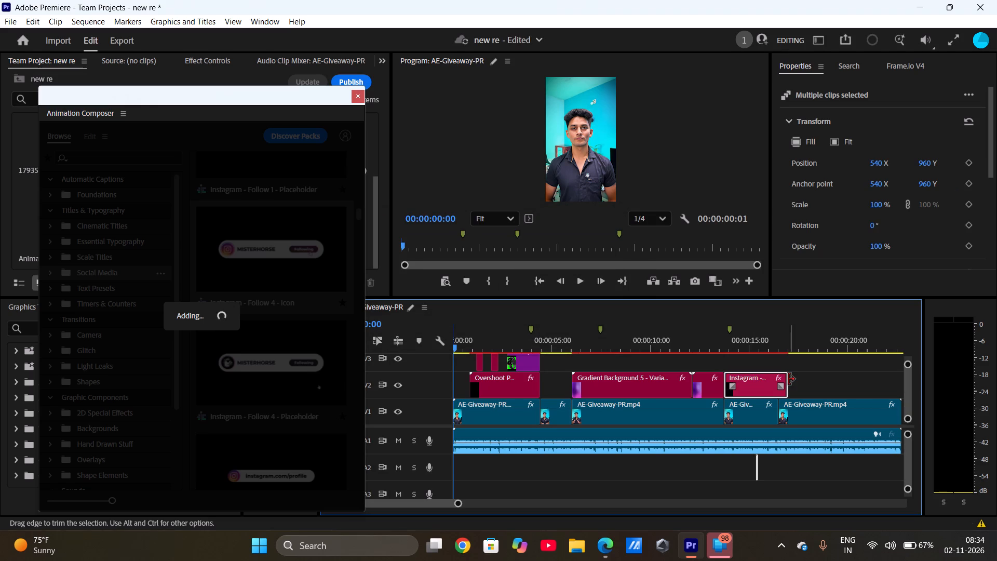
Accept the font substitution for the added template and trim the end of the Instagram clip on V2 to a duration of 00:00:03:08.
{"action": "left_click_drag", "start_coordinate": [789, 379], "coordinate": [770, 385]}
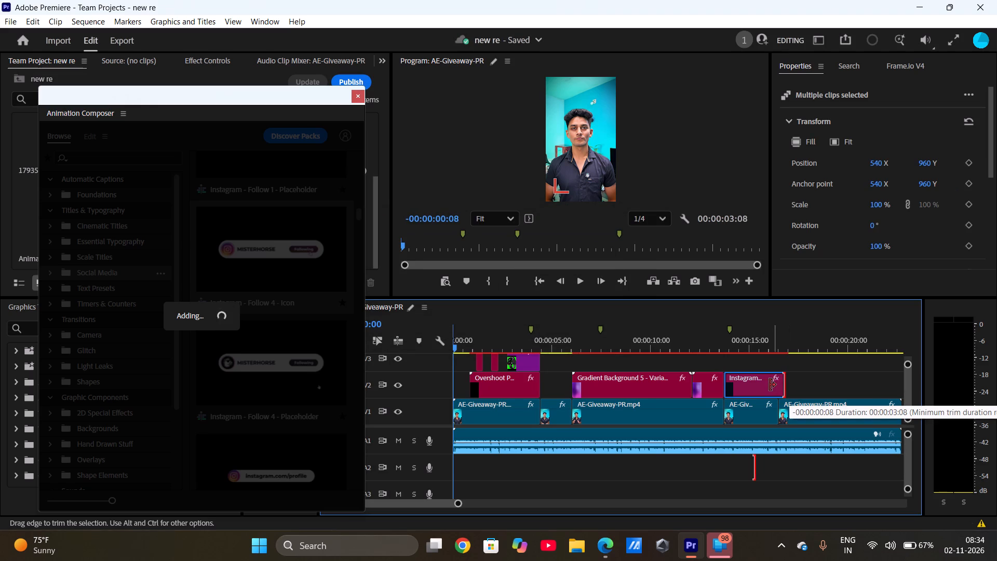
{"action": "left_click_drag", "start_coordinate": [770, 385], "coordinate": [791, 391]}
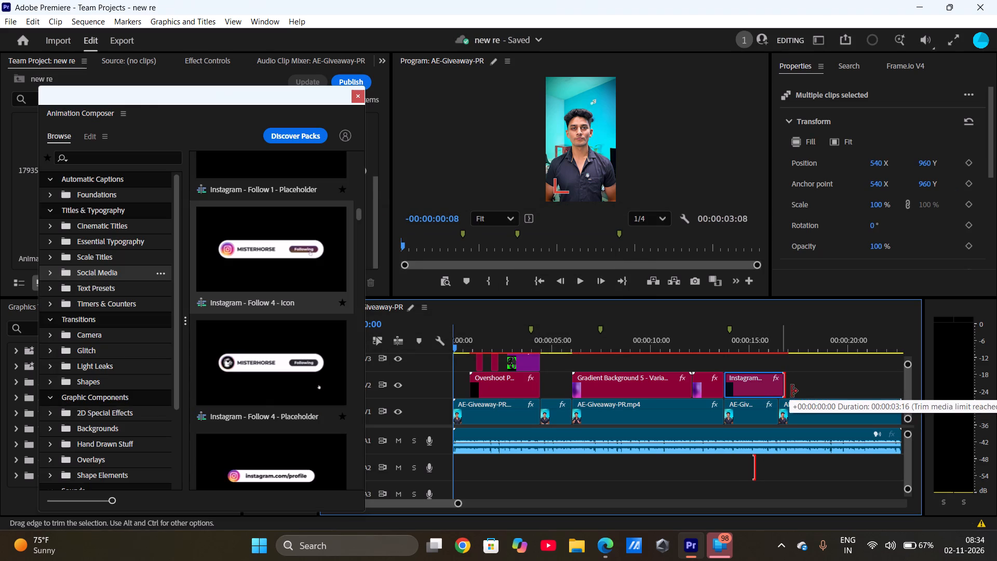
{"action": "left_click_drag", "start_coordinate": [791, 391], "coordinate": [769, 392]}
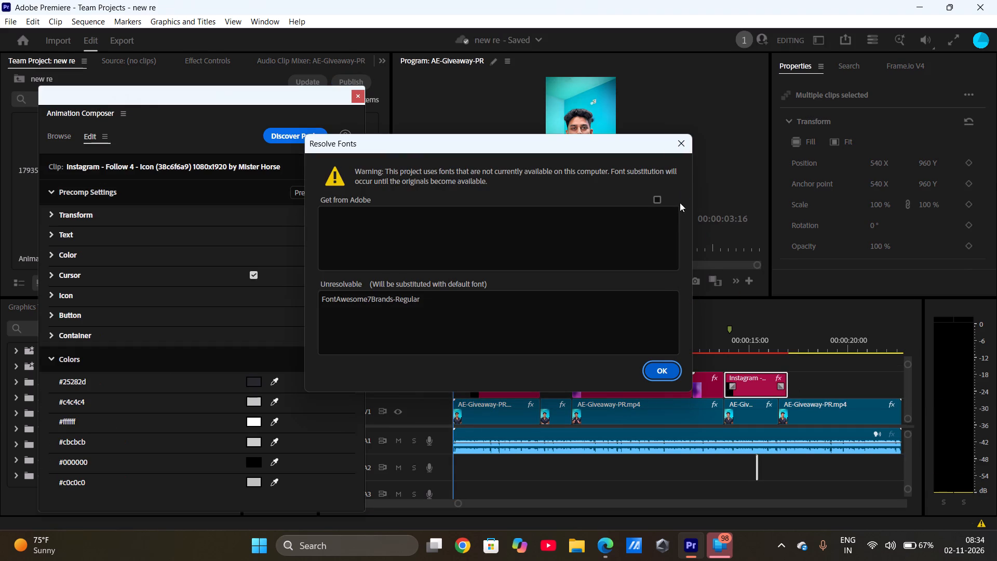
{"action": "left_click", "coordinate": [661, 364]}
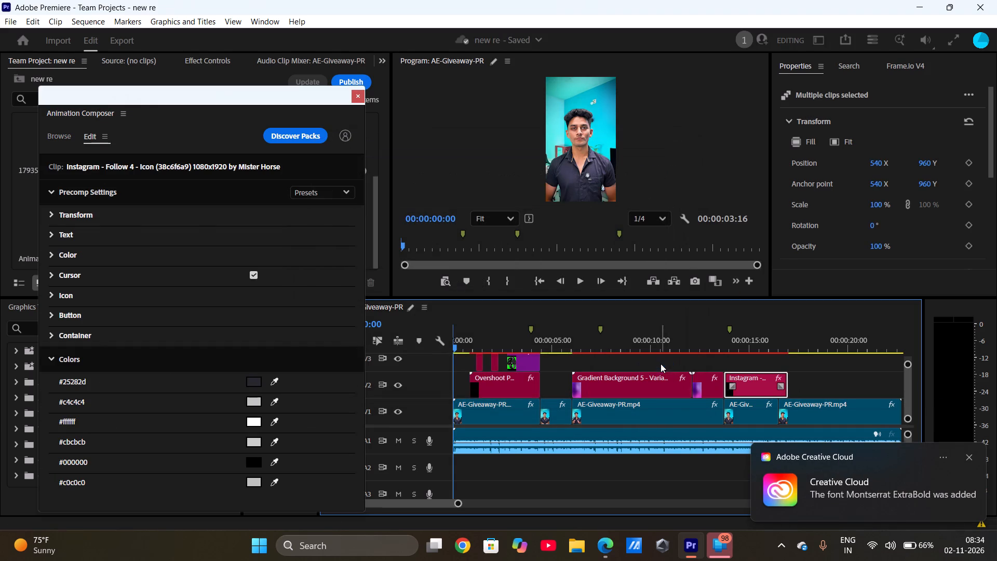
{"action": "left_click_drag", "start_coordinate": [789, 380], "coordinate": [766, 385]}
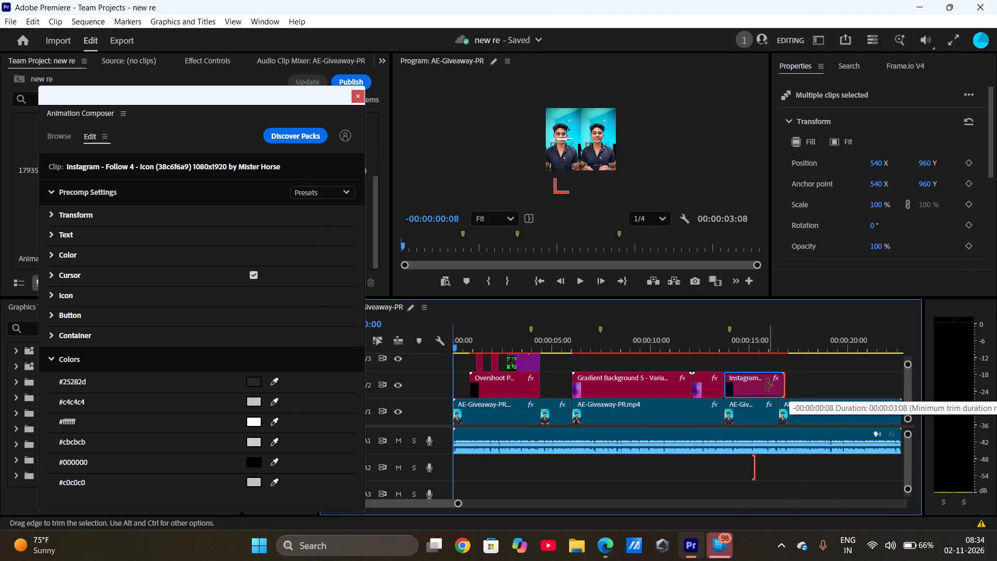
{"action": "left_click_drag", "start_coordinate": [766, 385], "coordinate": [764, 386]}
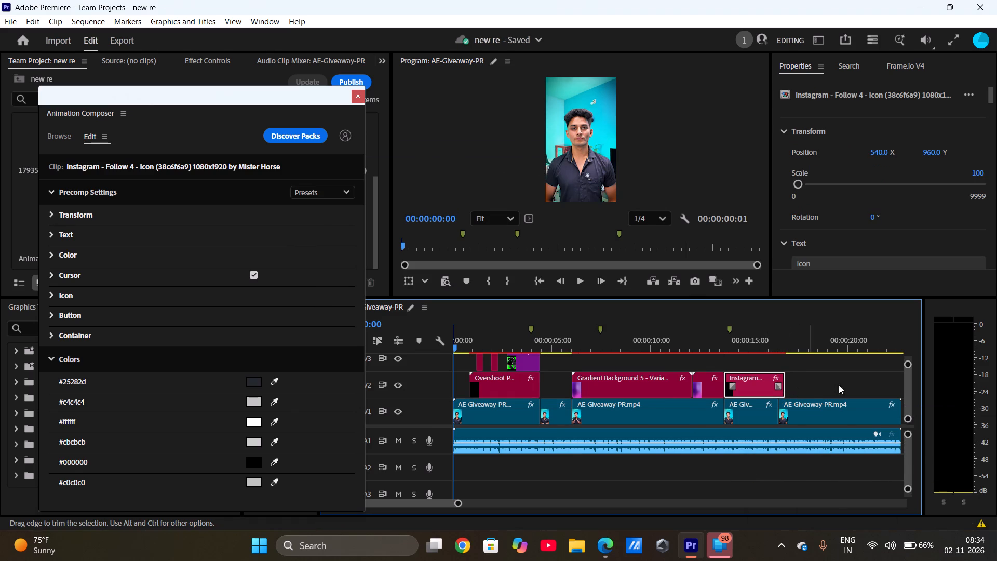
Fit the whole AE-Giveaway-PR sequence in the timeline with compact video tracks V1 to V6, and adjust the audio track height.
{"action": "scroll", "coordinate": [774, 450], "scroll_direction": "down", "scroll_amount": 1}
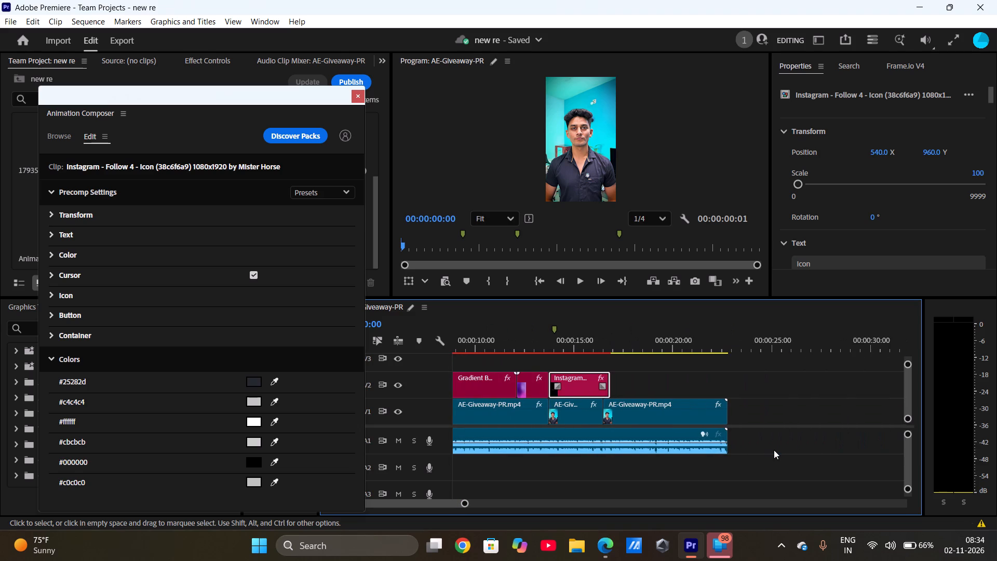
{"action": "scroll", "coordinate": [696, 480], "scroll_direction": "right", "scroll_amount": 4}
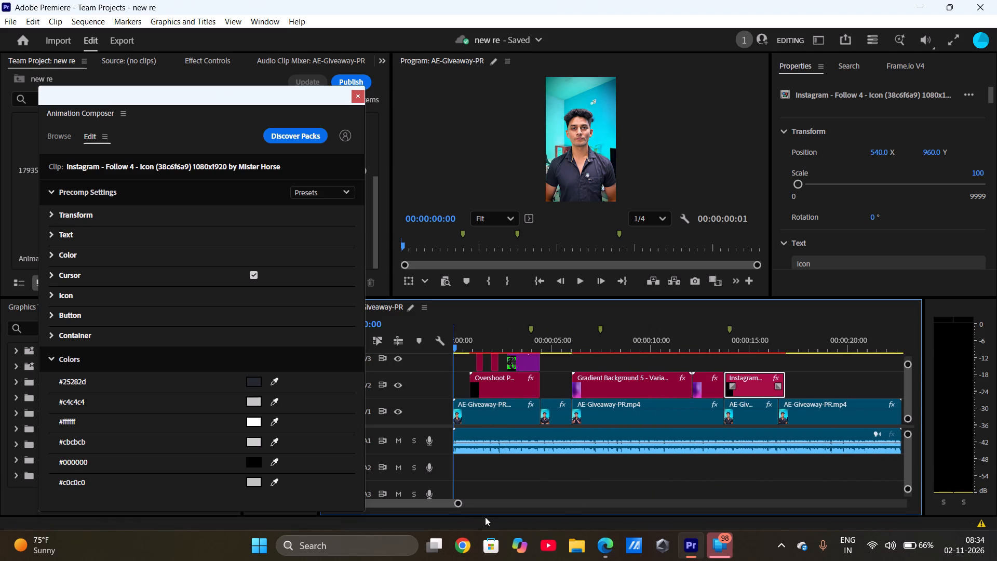
{"action": "left_click_drag", "start_coordinate": [458, 503], "coordinate": [473, 499]}
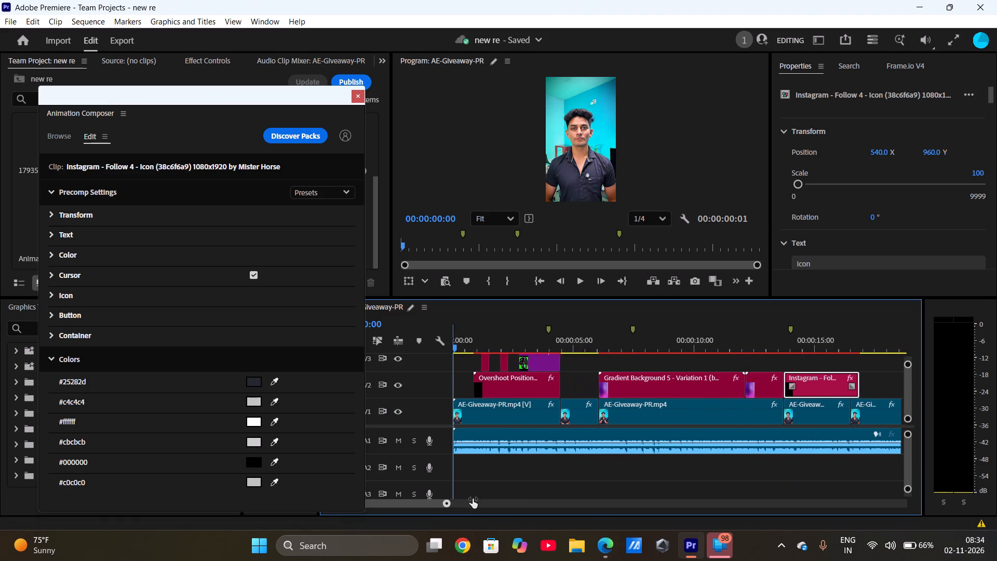
{"action": "left_click_drag", "start_coordinate": [473, 499], "coordinate": [497, 499]}
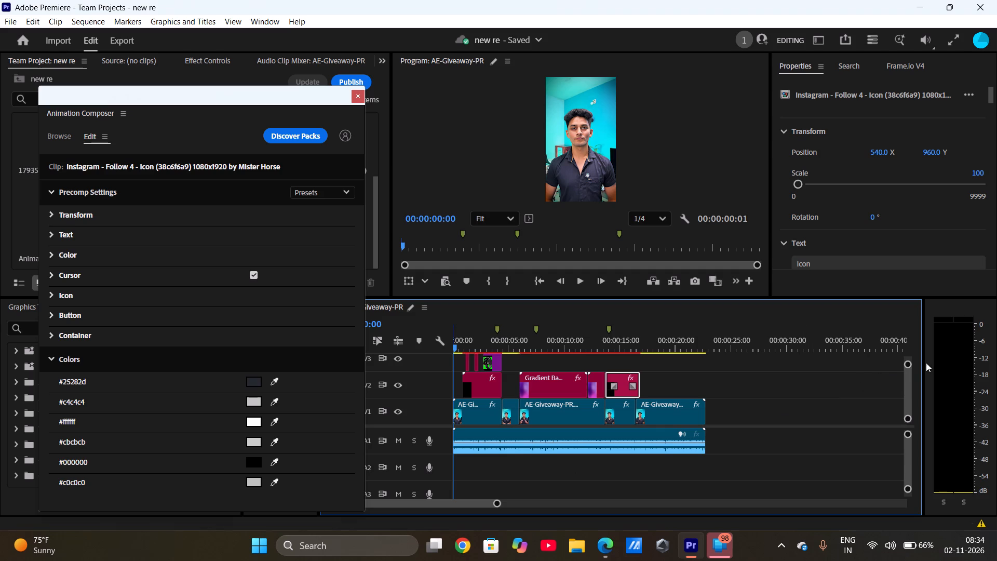
{"action": "left_click_drag", "start_coordinate": [908, 365], "coordinate": [908, 373]}
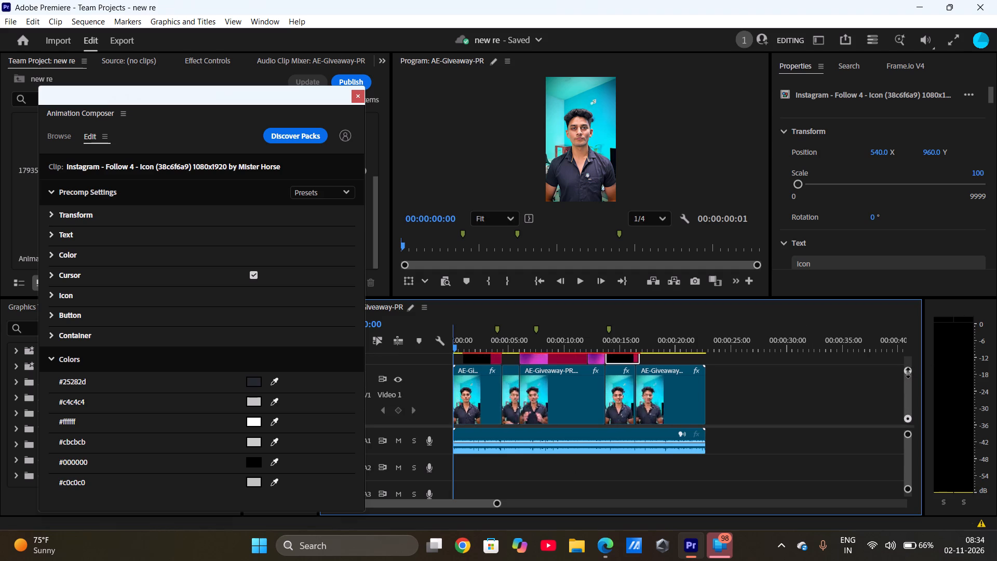
{"action": "left_click_drag", "start_coordinate": [908, 373], "coordinate": [909, 352]}
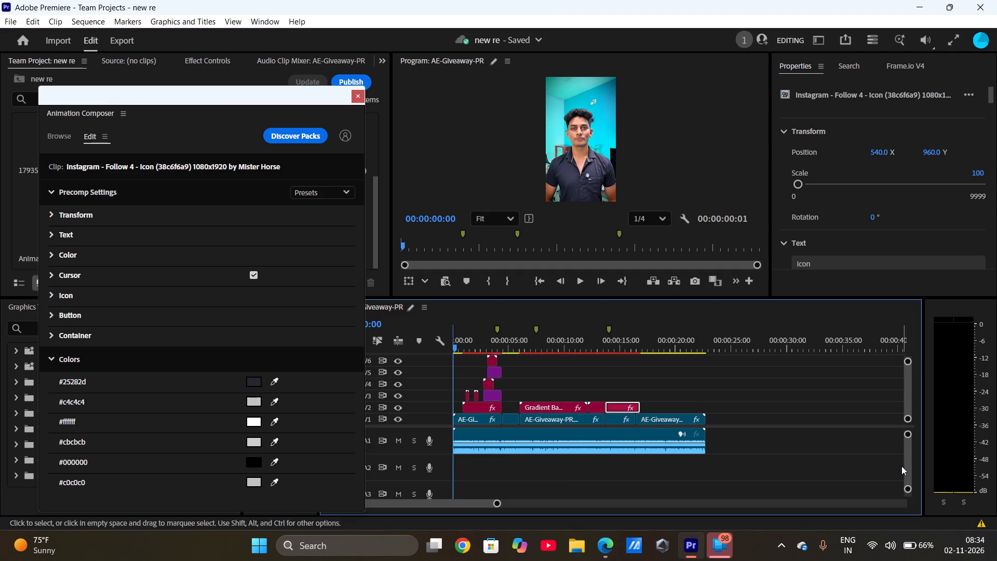
{"action": "left_click_drag", "start_coordinate": [911, 490], "coordinate": [909, 476]}
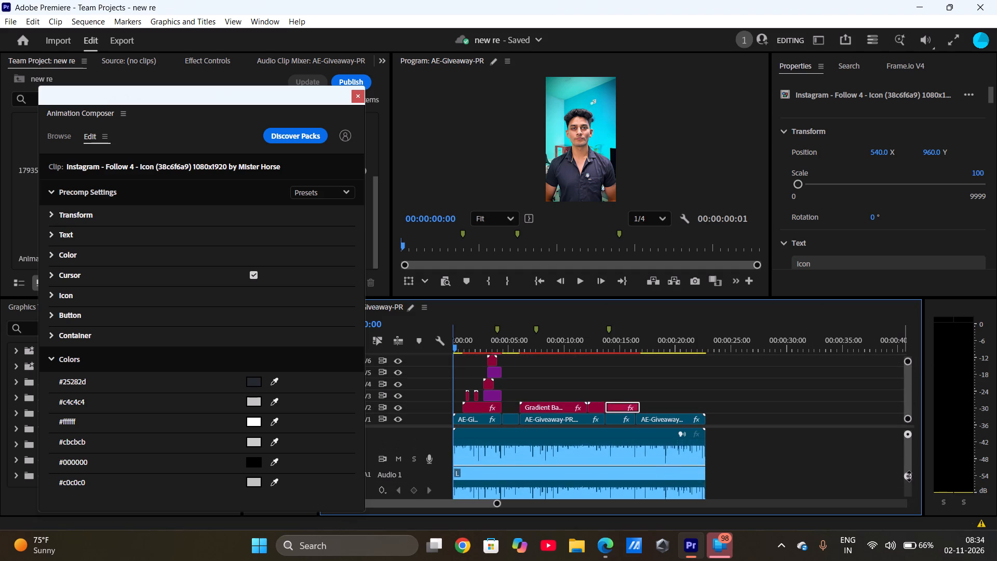
Select the Instagram - Follow 4 clip on V2 and preview its beginning with the playhead at 00:00:13:56.
{"action": "left_click_drag", "start_coordinate": [909, 476], "coordinate": [913, 509]}
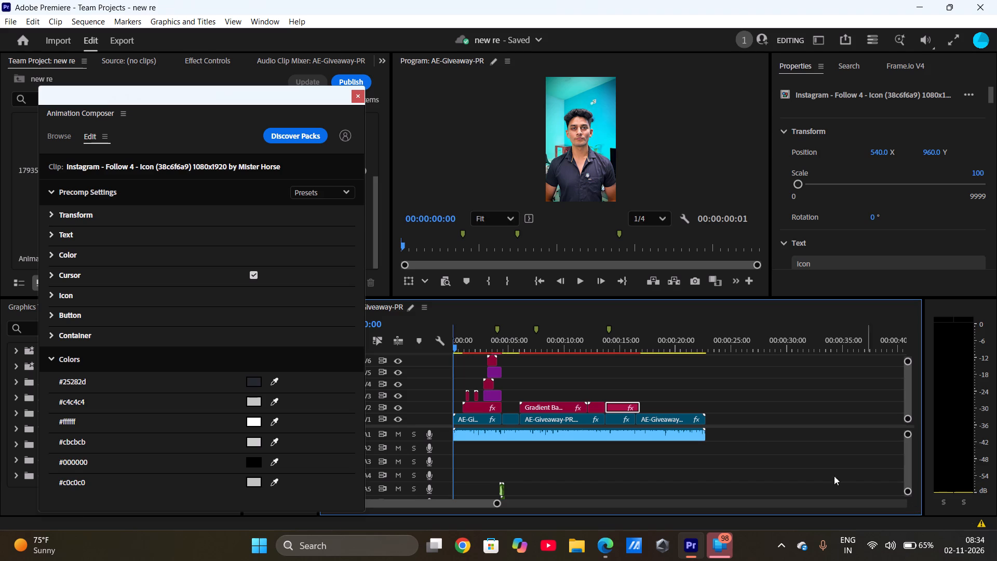
{"action": "left_click", "coordinate": [630, 408]}
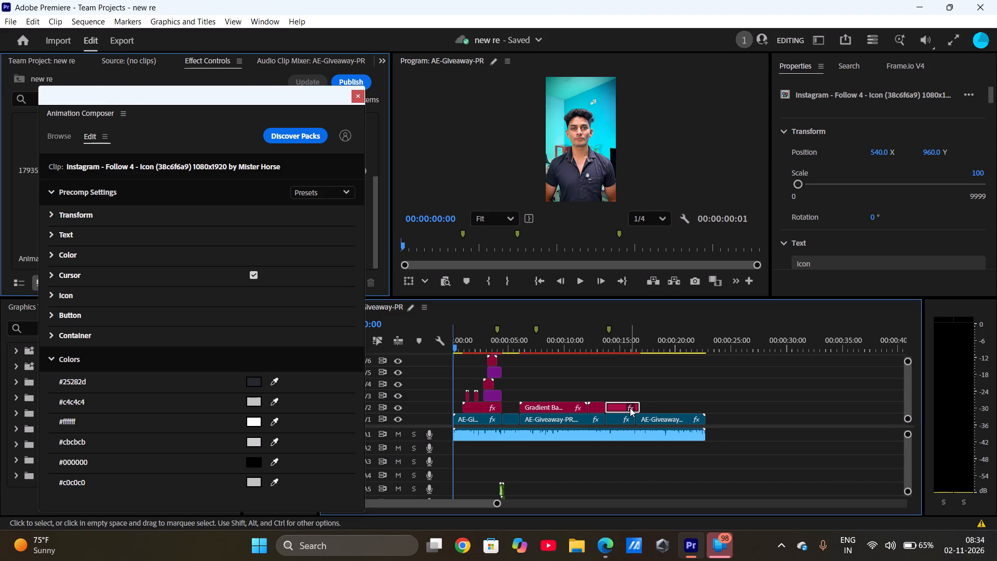
{"action": "left_click", "coordinate": [616, 408]}
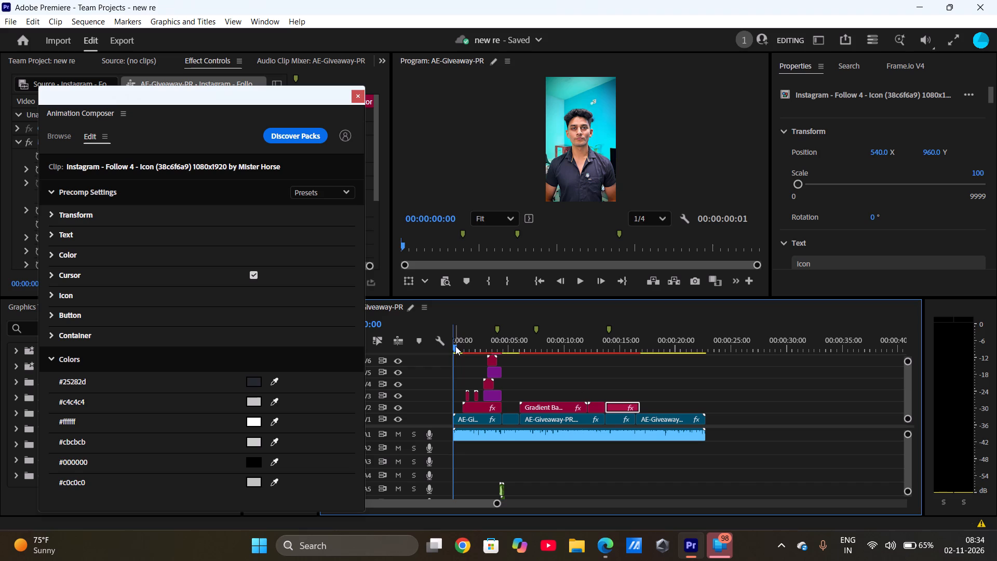
{"action": "left_click_drag", "start_coordinate": [455, 346], "coordinate": [576, 345]}
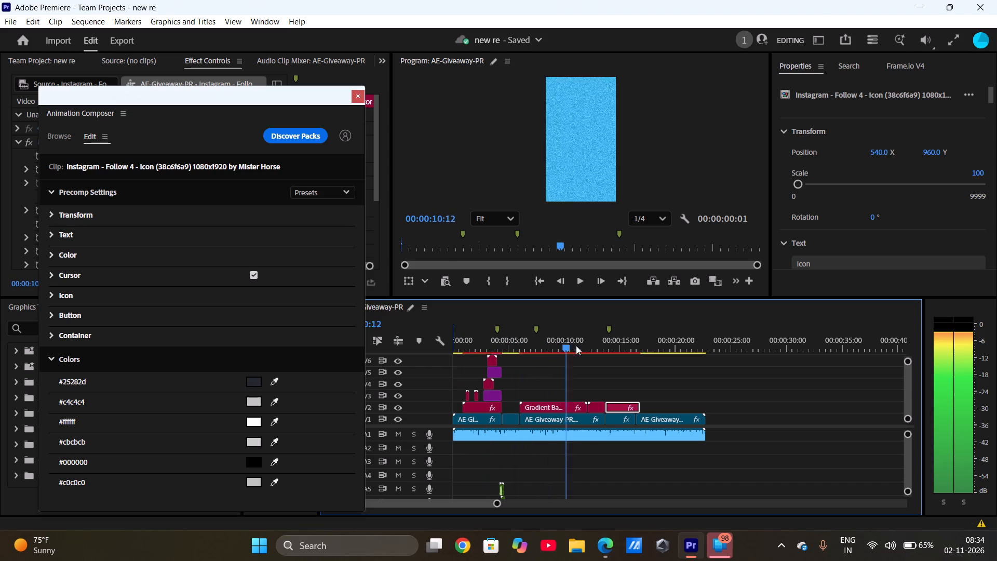
{"action": "left_click_drag", "start_coordinate": [576, 345], "coordinate": [611, 345]}
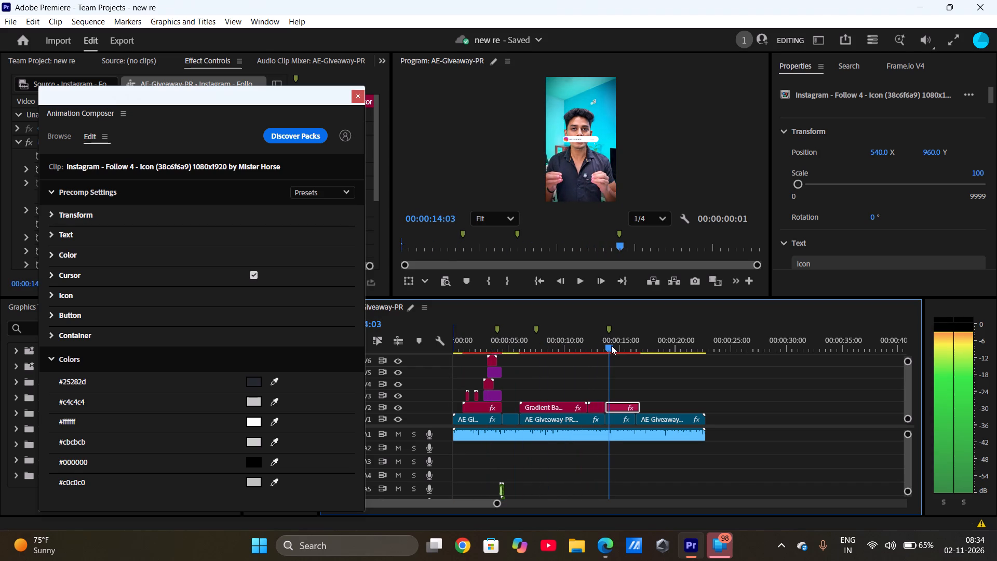
{"action": "left_click_drag", "start_coordinate": [611, 345], "coordinate": [610, 345]}
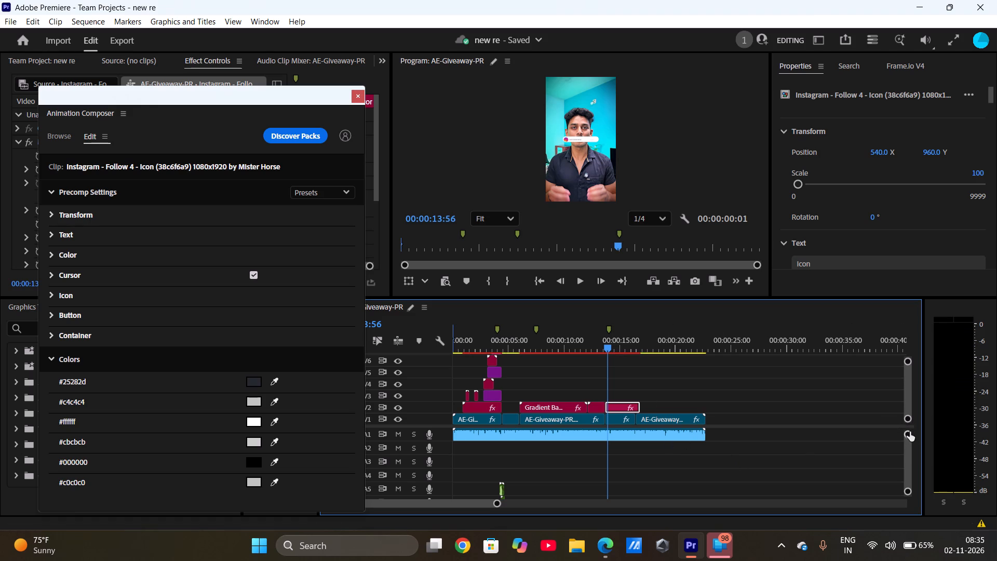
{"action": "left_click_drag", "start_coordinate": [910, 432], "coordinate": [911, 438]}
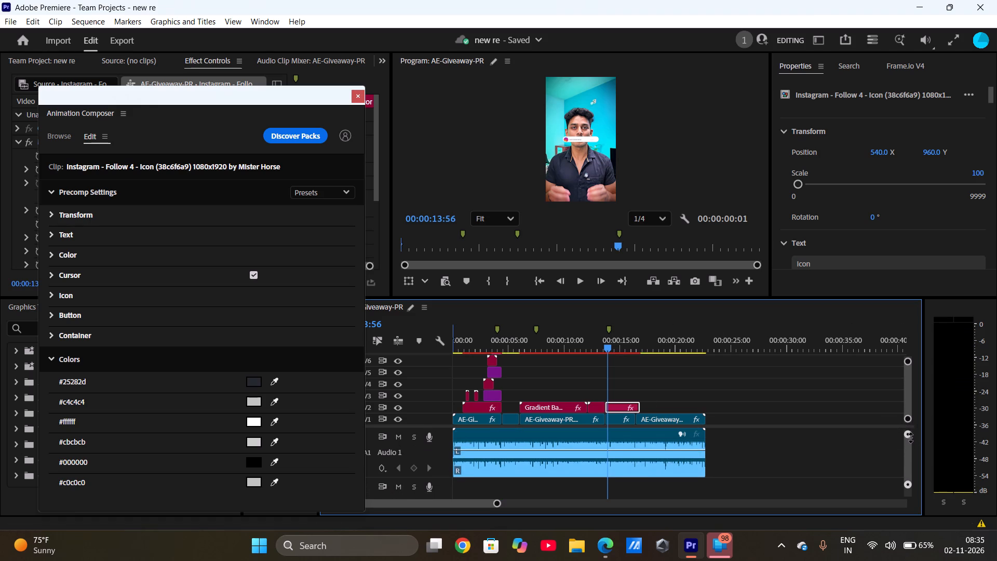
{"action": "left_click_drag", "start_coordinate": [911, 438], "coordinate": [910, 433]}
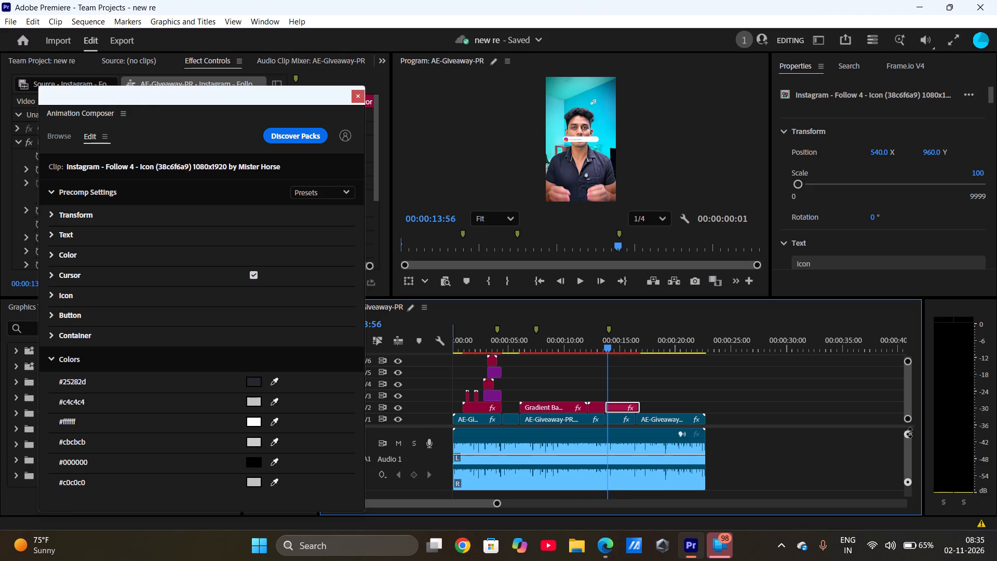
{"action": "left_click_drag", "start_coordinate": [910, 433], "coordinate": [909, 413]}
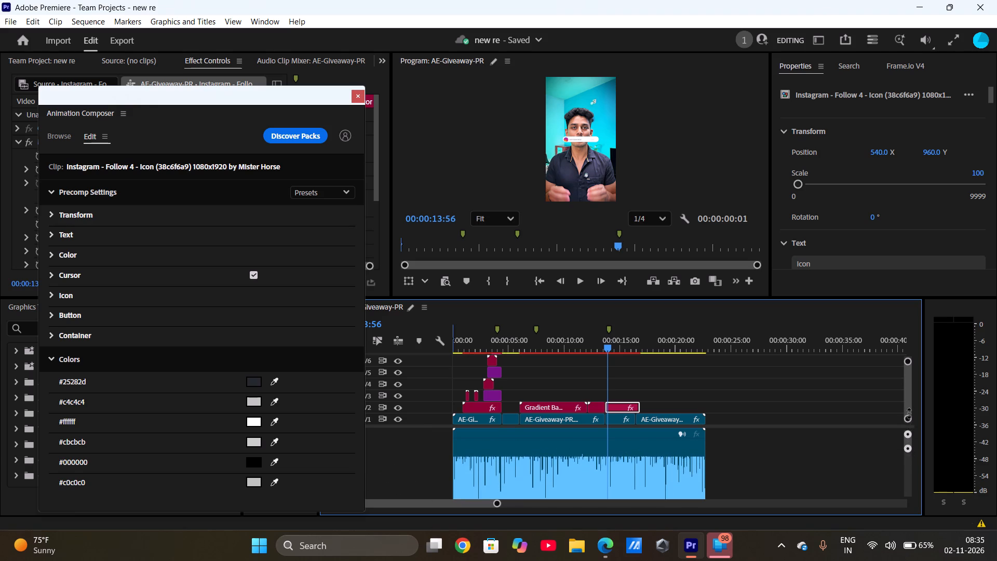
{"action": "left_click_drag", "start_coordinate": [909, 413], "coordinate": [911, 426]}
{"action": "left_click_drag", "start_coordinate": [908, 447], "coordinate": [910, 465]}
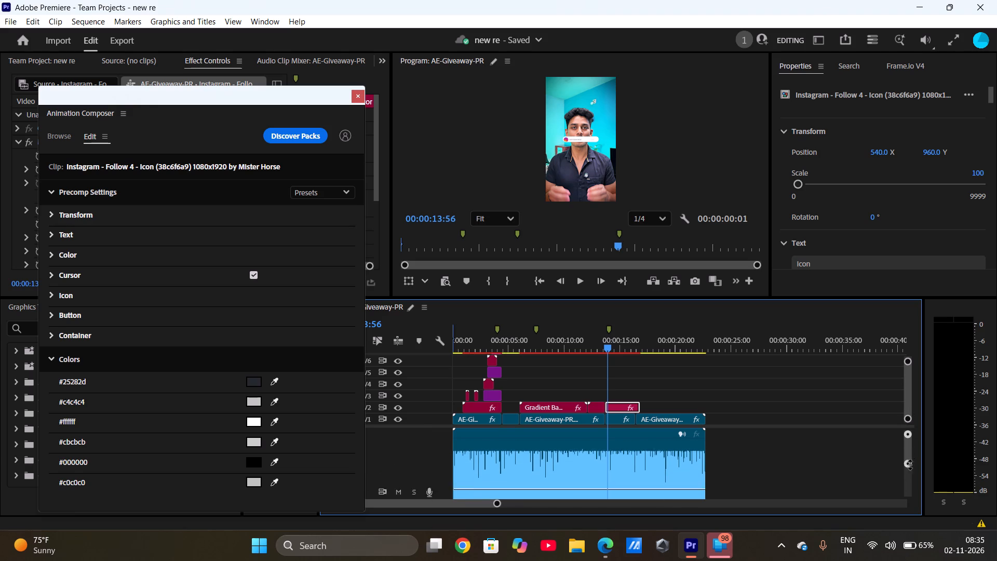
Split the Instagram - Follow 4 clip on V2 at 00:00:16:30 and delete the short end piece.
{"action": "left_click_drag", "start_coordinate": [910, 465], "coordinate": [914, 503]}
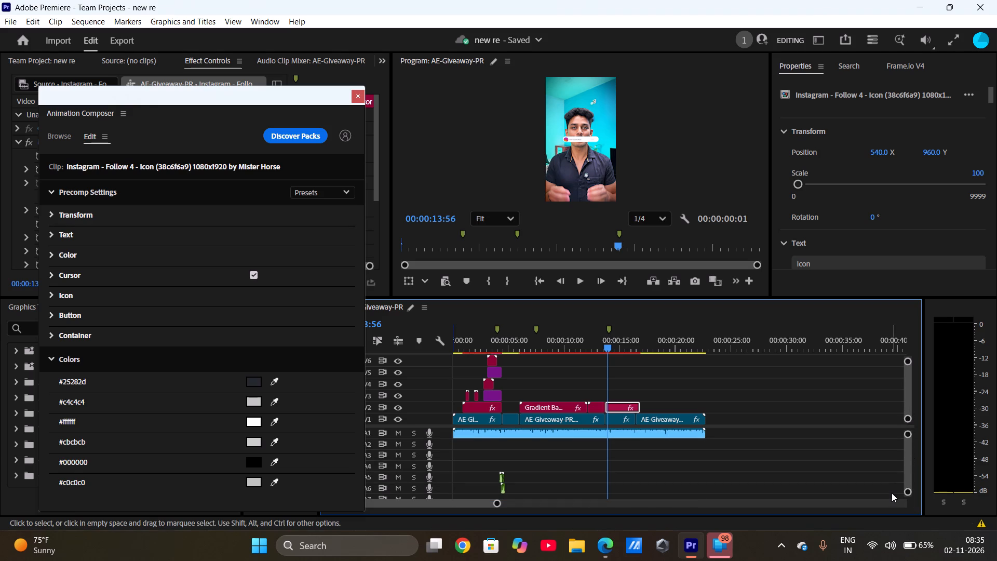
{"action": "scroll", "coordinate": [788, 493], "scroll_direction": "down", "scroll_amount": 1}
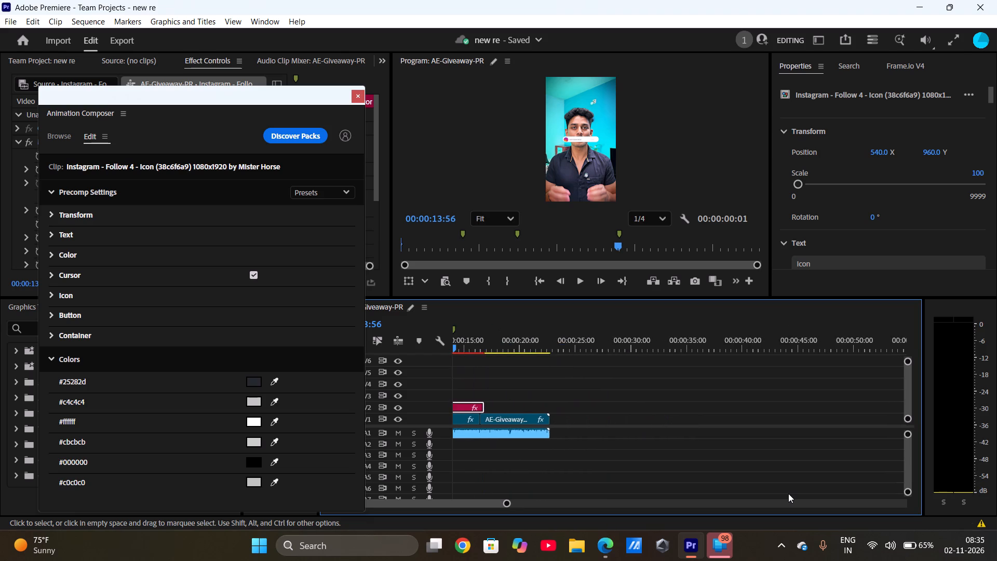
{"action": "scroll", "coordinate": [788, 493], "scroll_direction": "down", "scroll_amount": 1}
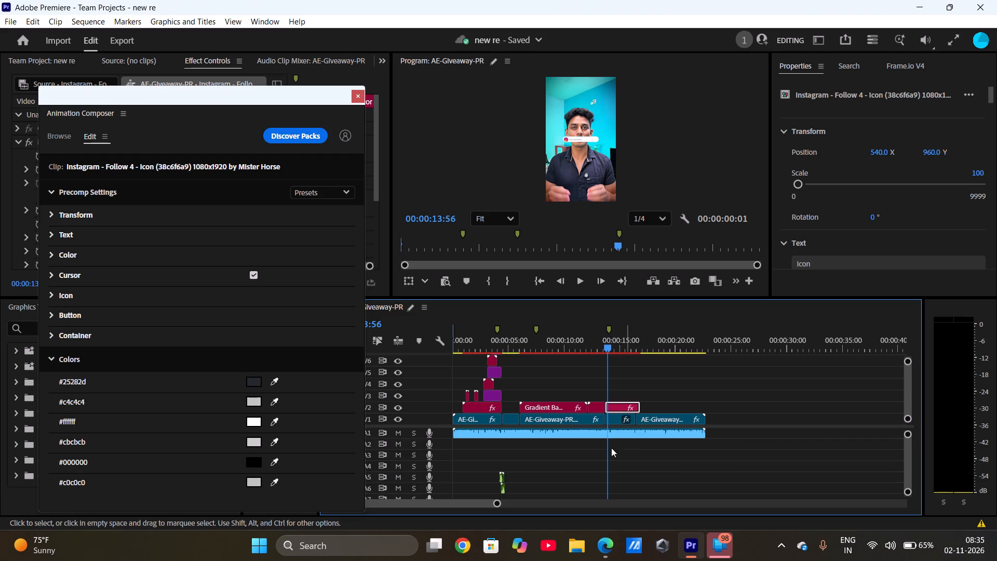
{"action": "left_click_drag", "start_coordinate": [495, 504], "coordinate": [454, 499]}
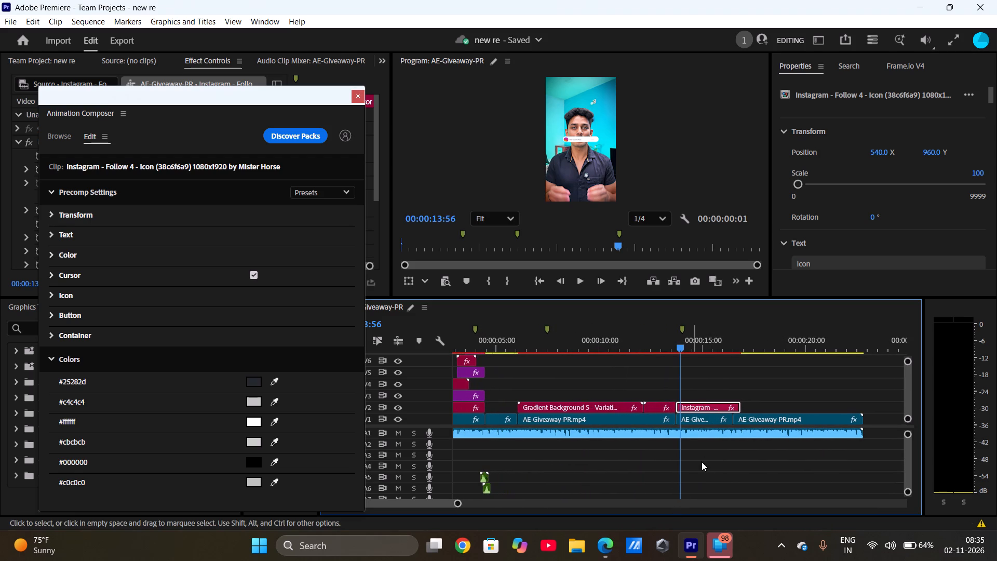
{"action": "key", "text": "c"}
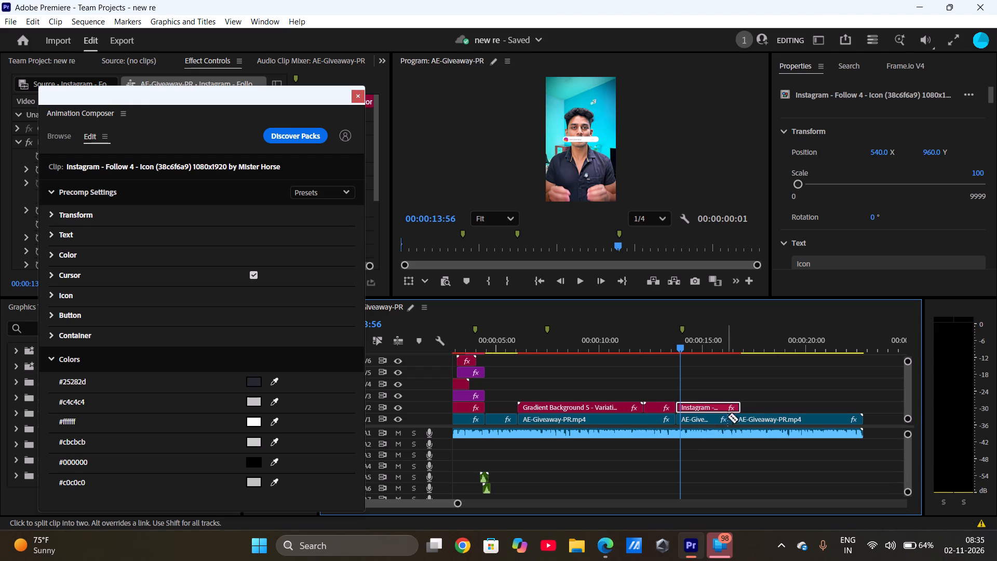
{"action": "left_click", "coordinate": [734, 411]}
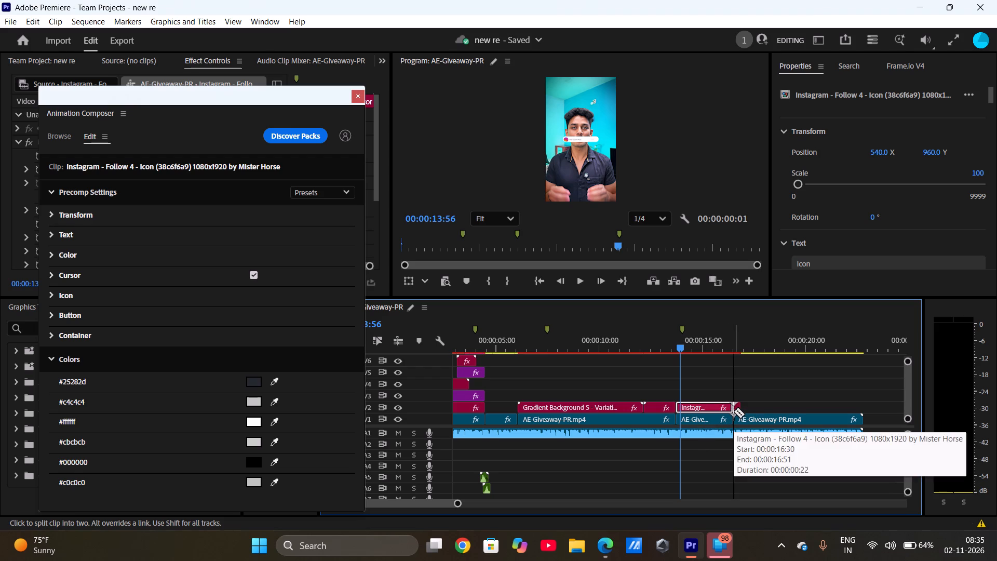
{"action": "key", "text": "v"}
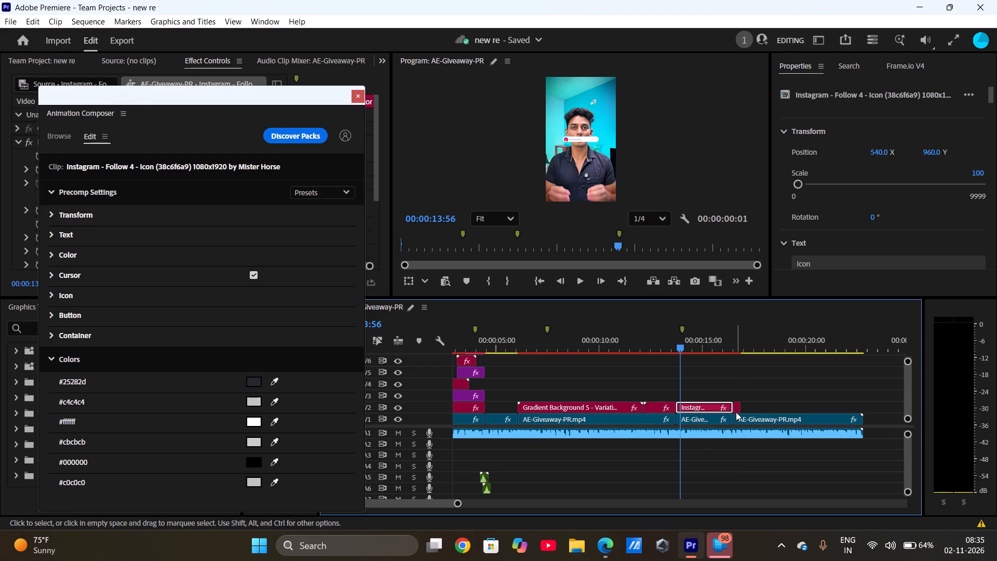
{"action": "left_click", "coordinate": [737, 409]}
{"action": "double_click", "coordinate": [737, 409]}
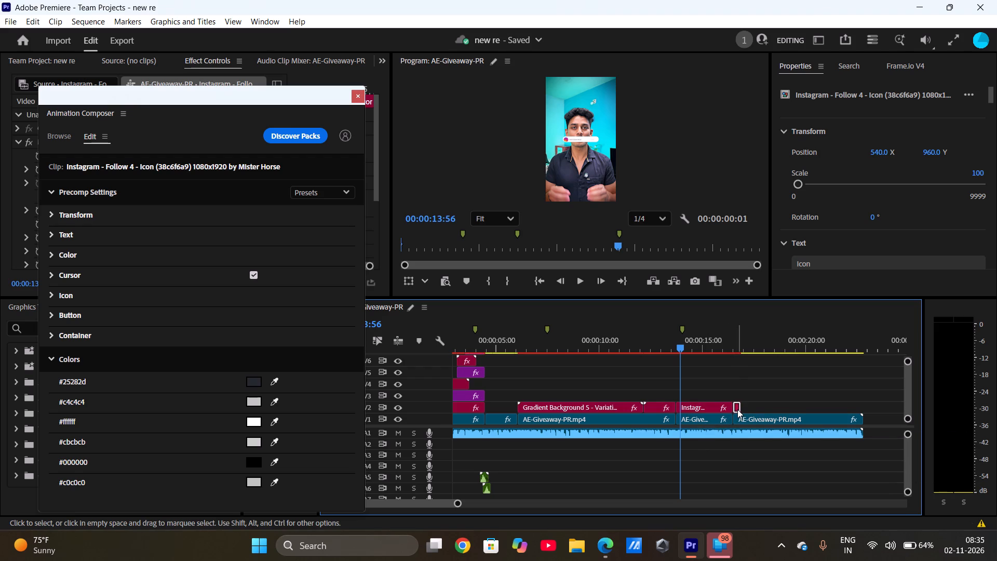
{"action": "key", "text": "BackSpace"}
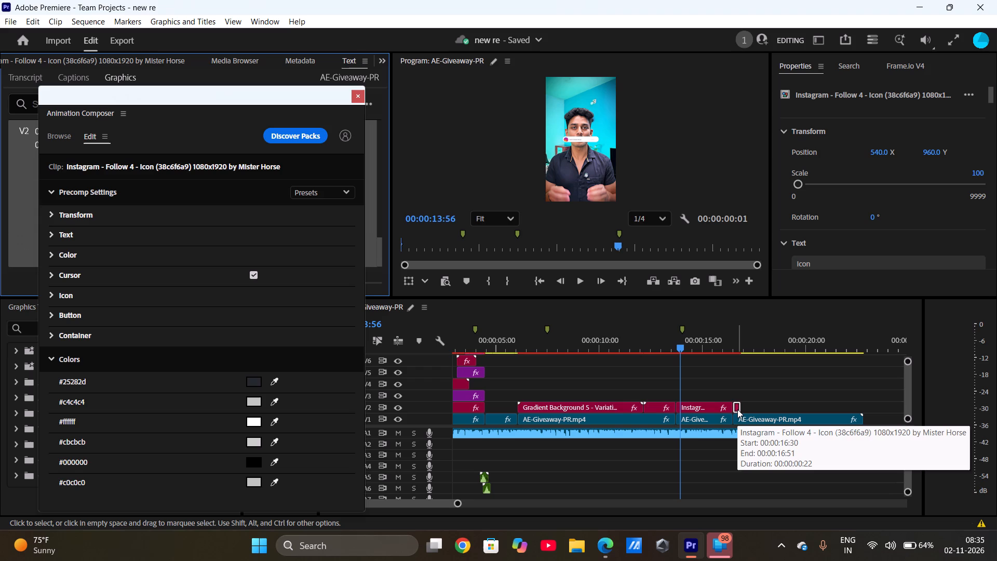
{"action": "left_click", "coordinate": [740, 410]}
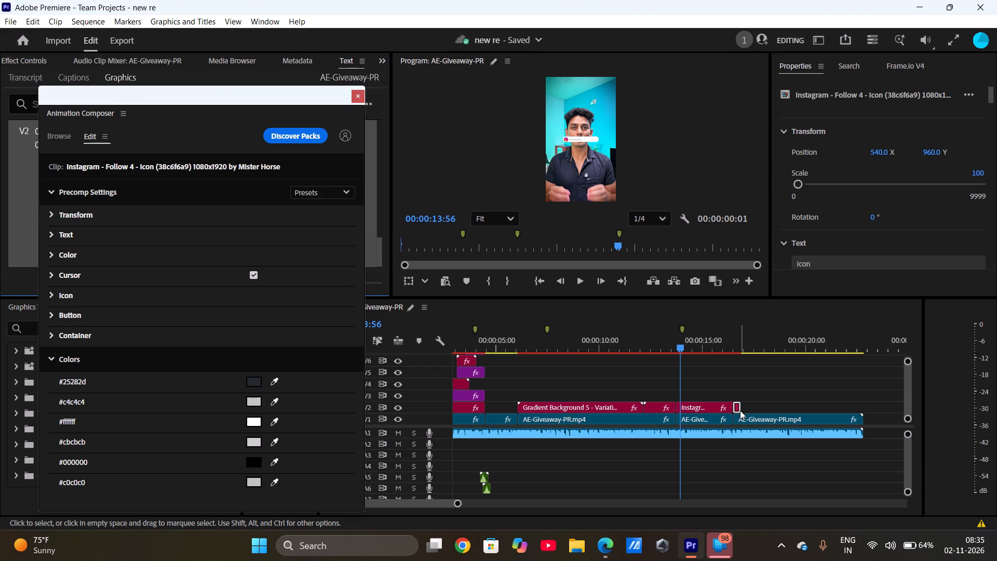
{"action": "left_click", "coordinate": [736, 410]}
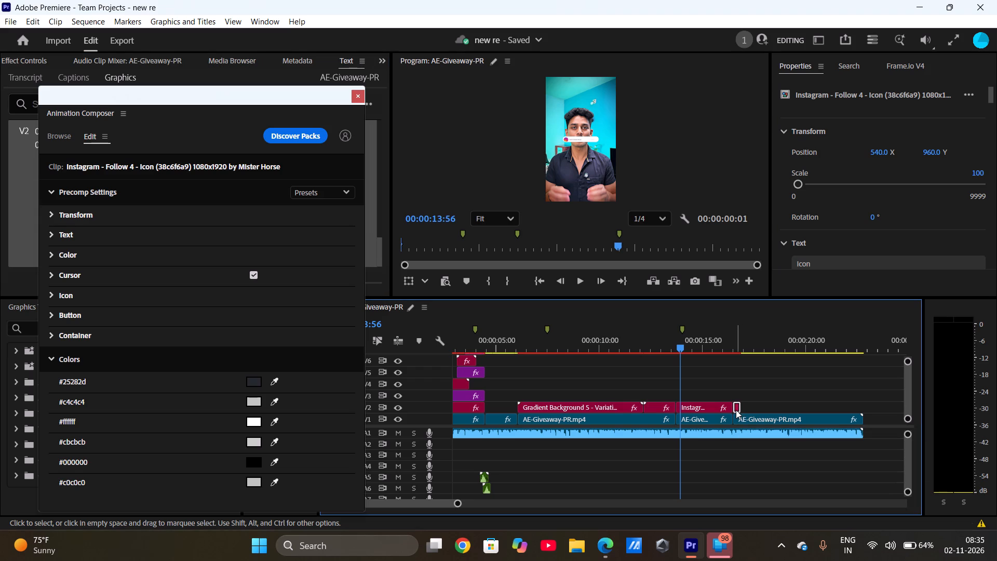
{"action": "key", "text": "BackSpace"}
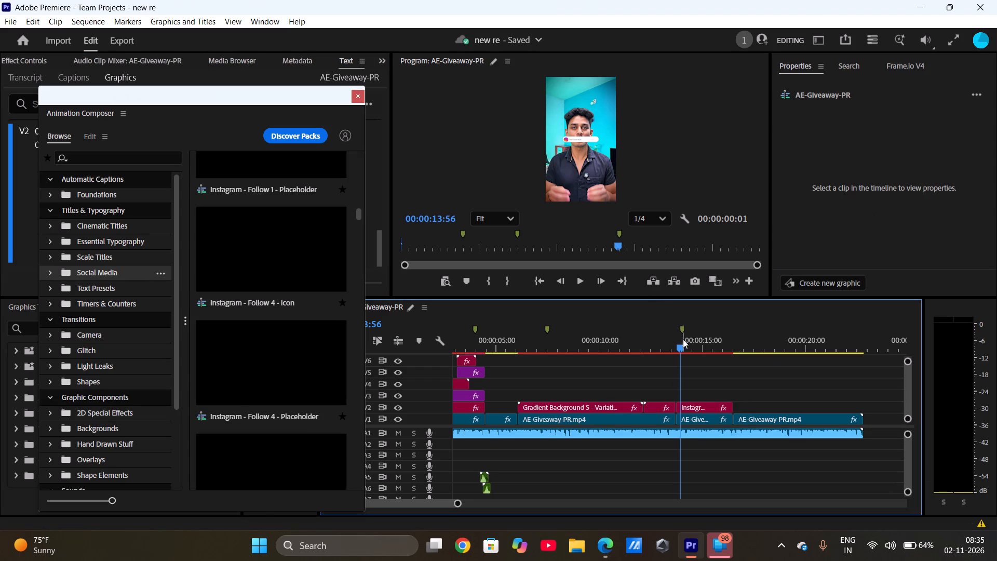
Scrub through the end of the shortened Instagram - Follow 4 clip, leaving the playhead at 00:00:16:26.
{"action": "left_click_drag", "start_coordinate": [681, 343], "coordinate": [719, 350]}
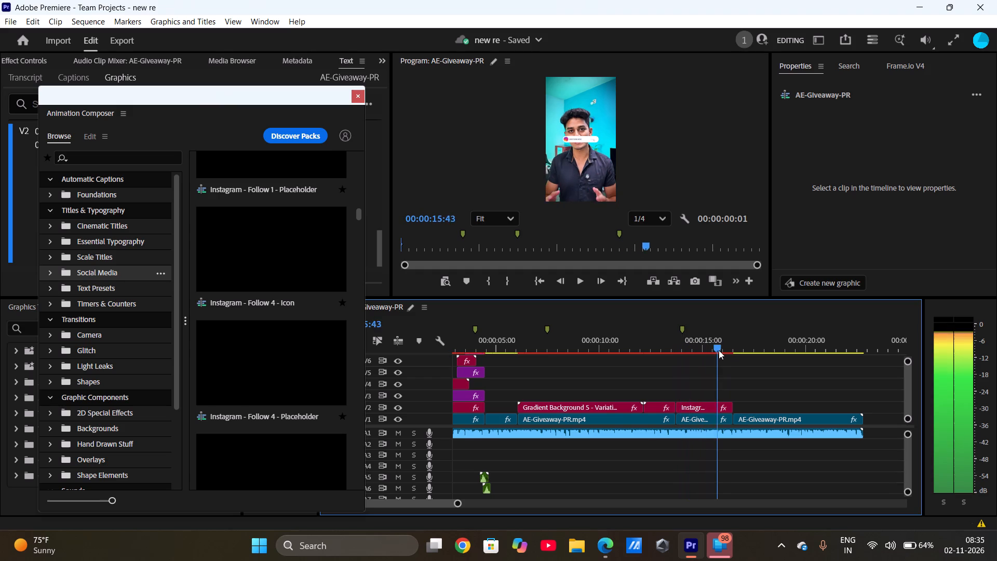
{"action": "left_click_drag", "start_coordinate": [719, 350], "coordinate": [727, 350]}
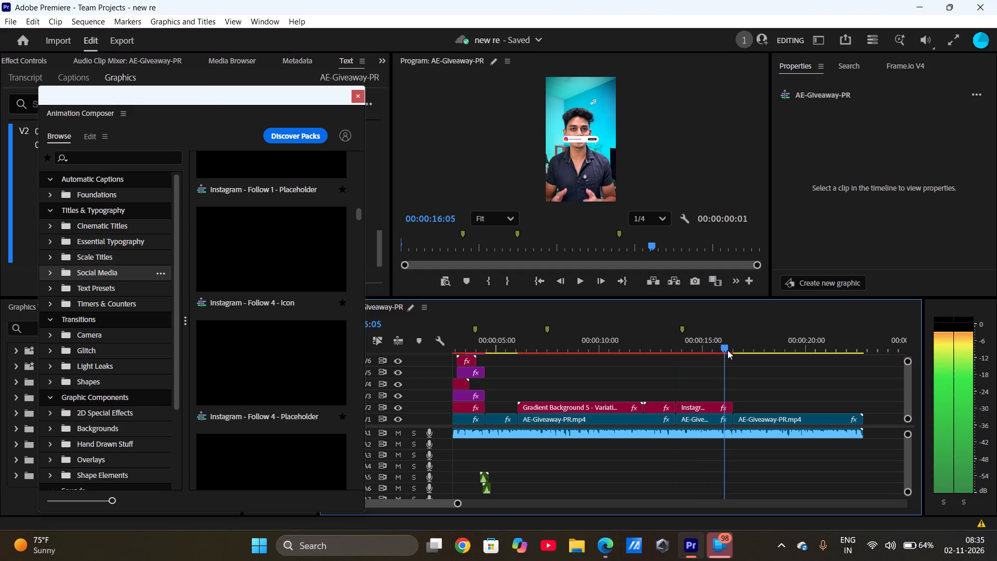
{"action": "left_click_drag", "start_coordinate": [727, 350], "coordinate": [737, 351]}
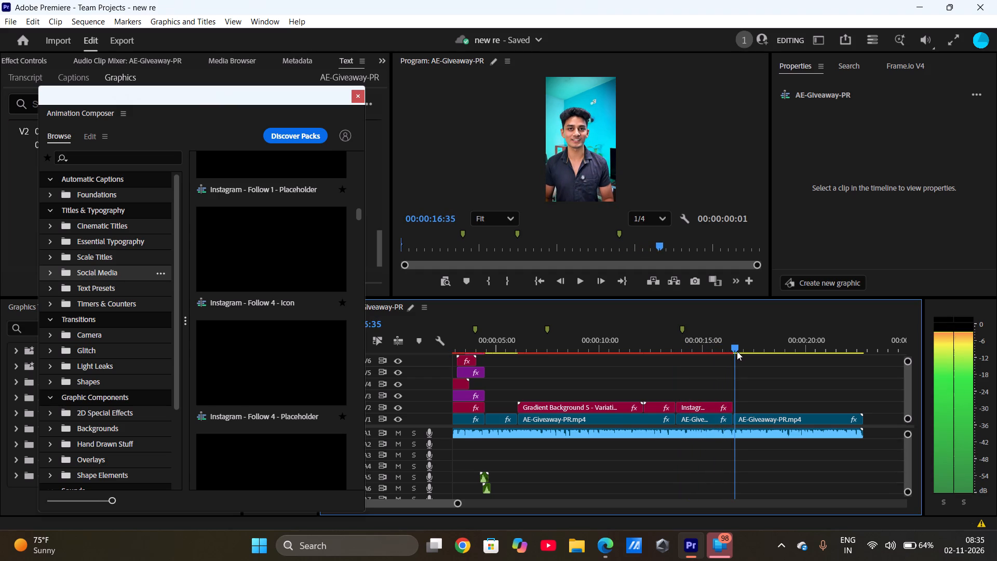
{"action": "left_click_drag", "start_coordinate": [737, 351], "coordinate": [734, 351]}
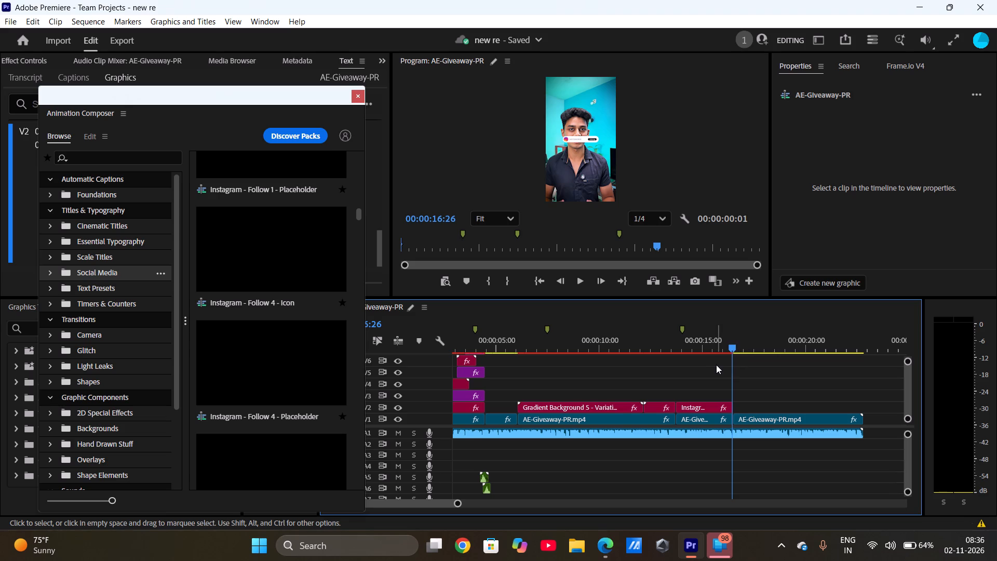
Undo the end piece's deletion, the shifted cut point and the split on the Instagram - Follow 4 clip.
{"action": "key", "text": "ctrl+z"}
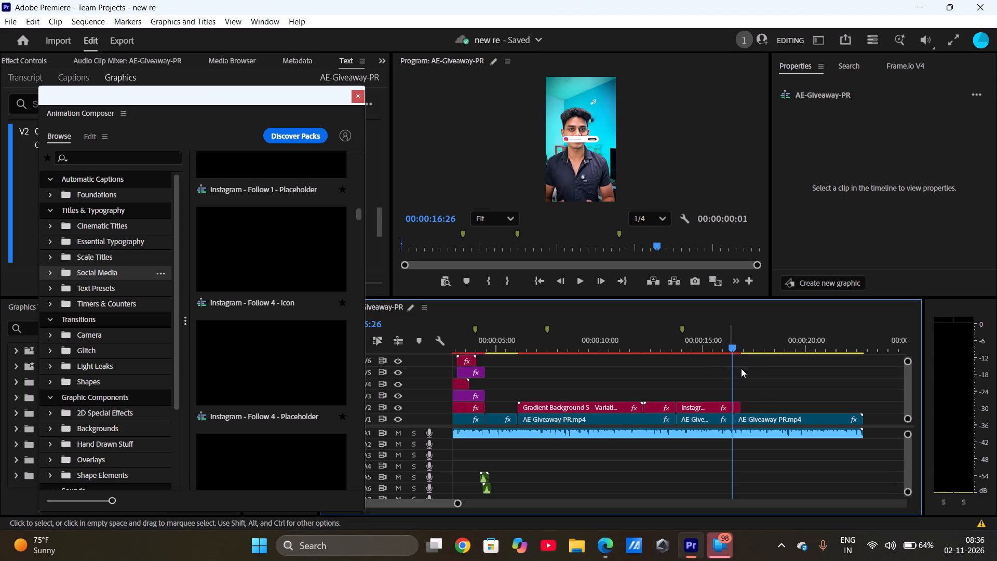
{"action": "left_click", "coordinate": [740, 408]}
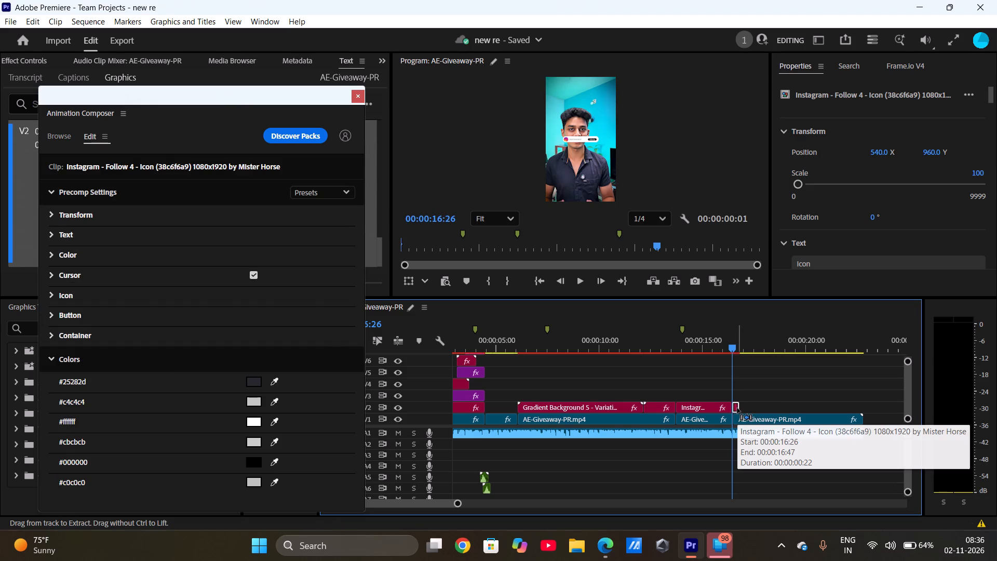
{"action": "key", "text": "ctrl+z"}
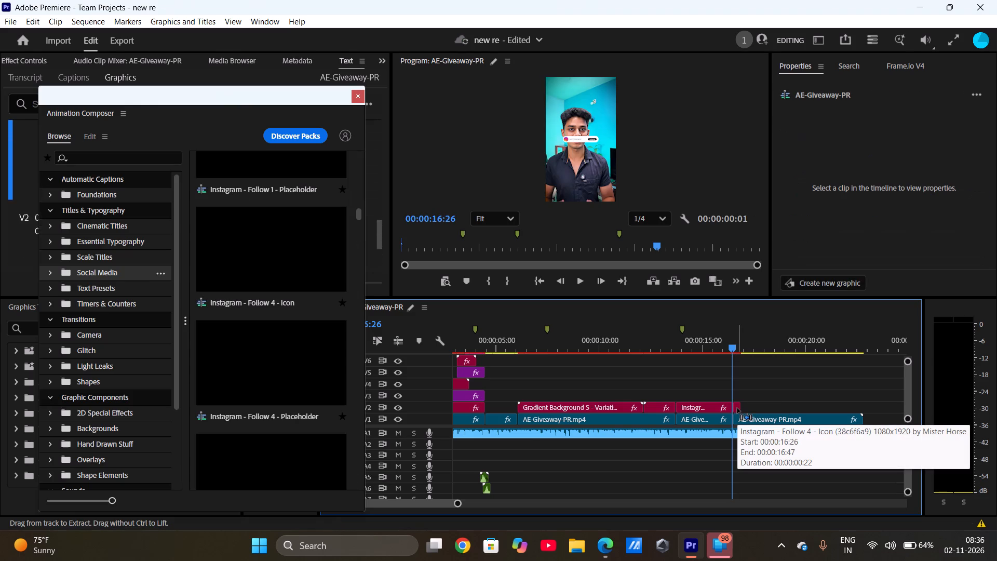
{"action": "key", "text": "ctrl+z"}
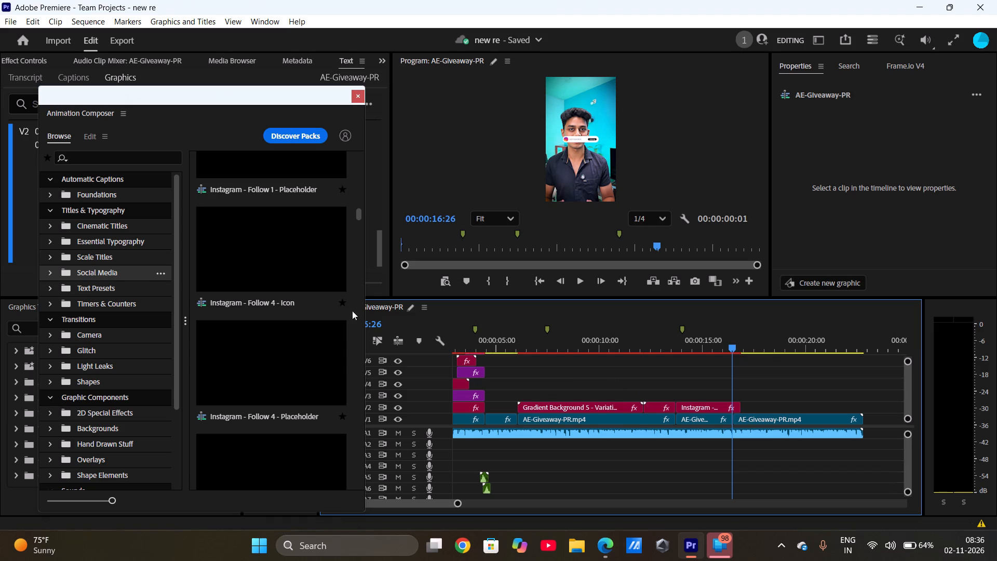
Set the Instagram - Follow 4 clip's position to 540, 956 in its precomp transform settings.
{"action": "left_click", "coordinate": [698, 405]}
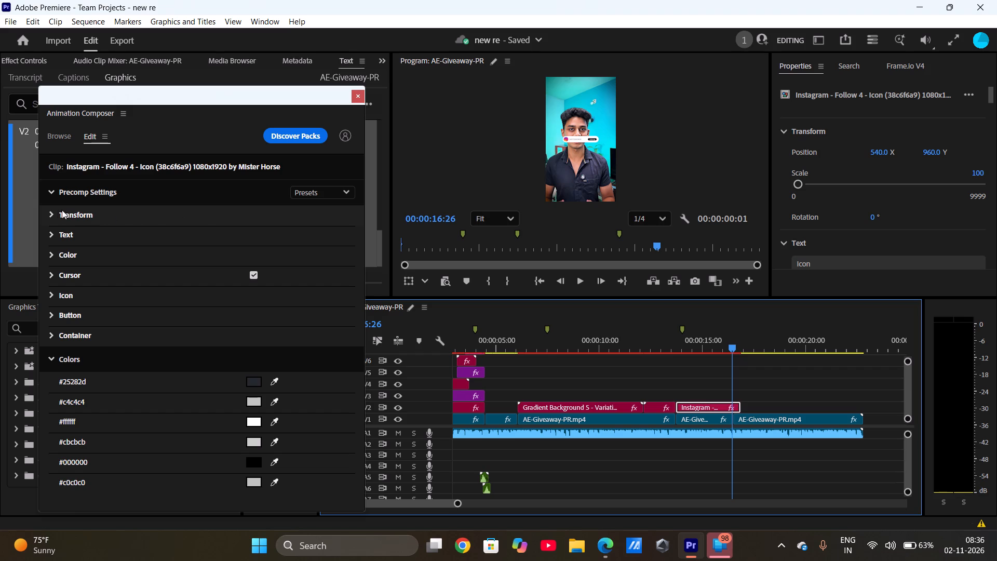
{"action": "left_click", "coordinate": [47, 212]}
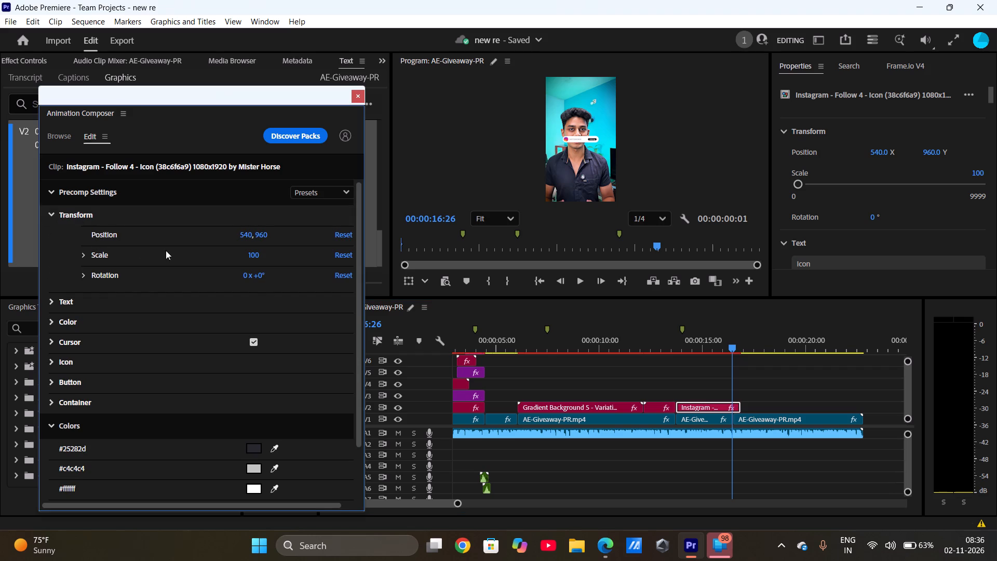
{"action": "left_click", "coordinate": [125, 301]}
{"action": "left_click", "coordinate": [262, 232]}
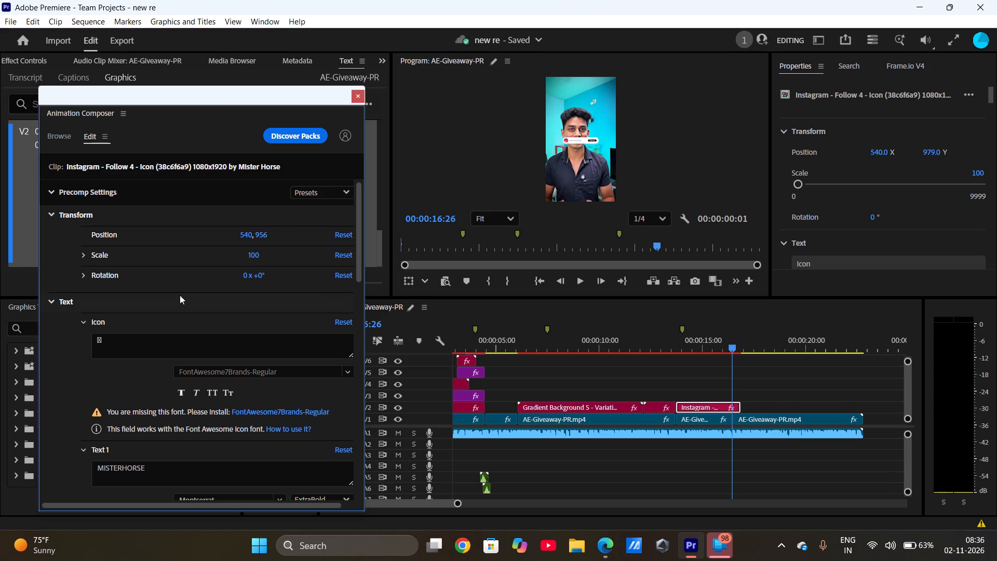
Clear the MISTERHORSE placeholder from the Text 1 field of the Instagram - Follow 4 clip.
{"action": "scroll", "coordinate": [181, 295], "scroll_direction": "down", "scroll_amount": 1}
{"action": "left_click", "coordinate": [174, 313]}
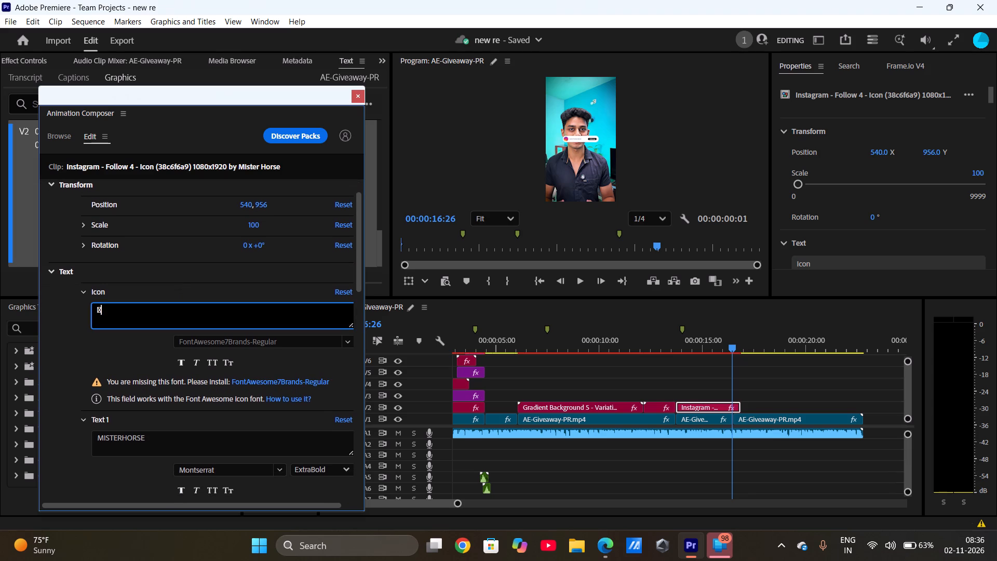
{"action": "scroll", "coordinate": [260, 365], "scroll_direction": "down", "scroll_amount": 1}
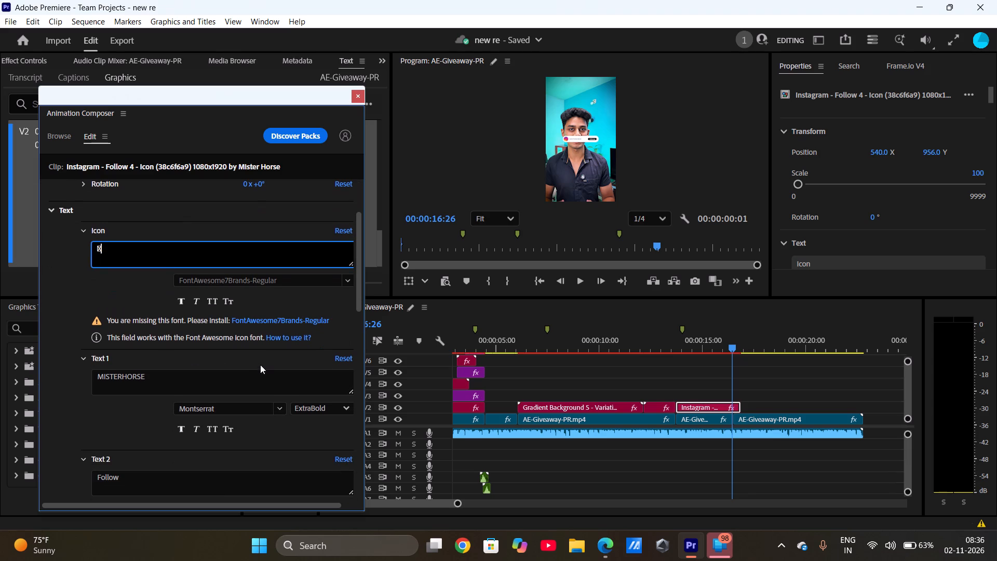
{"action": "left_click", "coordinate": [234, 382]}
{"action": "key", "text": "BackSpace"}
{"action": "key", "text": "BackSpace"}
{"action": "key", "text": "BackSpace"}
{"action": "key", "text": "BackSpace"}
{"action": "key", "text": "BackSpace"}
{"action": "key", "text": "BackSpace"}
{"action": "key", "text": "BackSpace"}
{"action": "key", "text": "BackSpace"}
{"action": "key", "text": "BackSpace"}
{"action": "key", "text": "BackSpace"}
{"action": "key", "text": "BackSpace"}
{"action": "key", "text": "BackSpace"}
{"action": "key", "text": "BackSpace"}
{"action": "key", "text": "BackSpace"}
{"action": "key", "text": "BackSpace"}
{"action": "key", "text": "BackSpace"}
{"action": "key", "text": "BackSpace"}
{"action": "key", "text": "BackSpace"}
{"action": "key", "text": "BackSpace"}
{"action": "key", "text": "BackSpace"}
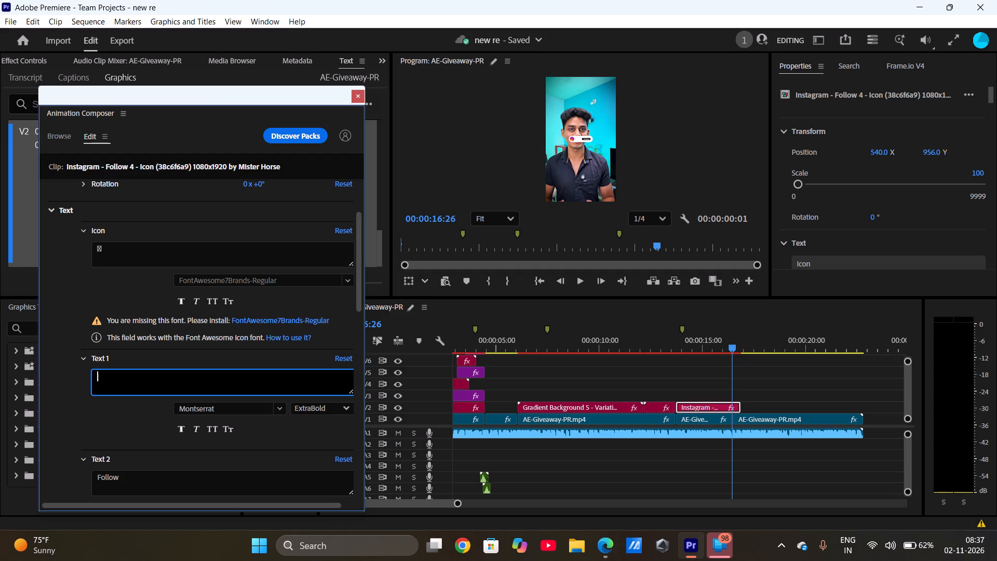
Enter the handle surajvisuals_24 as Text 1 of the Instagram - Follow 4 graphic.
{"action": "type", "text": "suraj"}
{"action": "type", "text": "vi"}
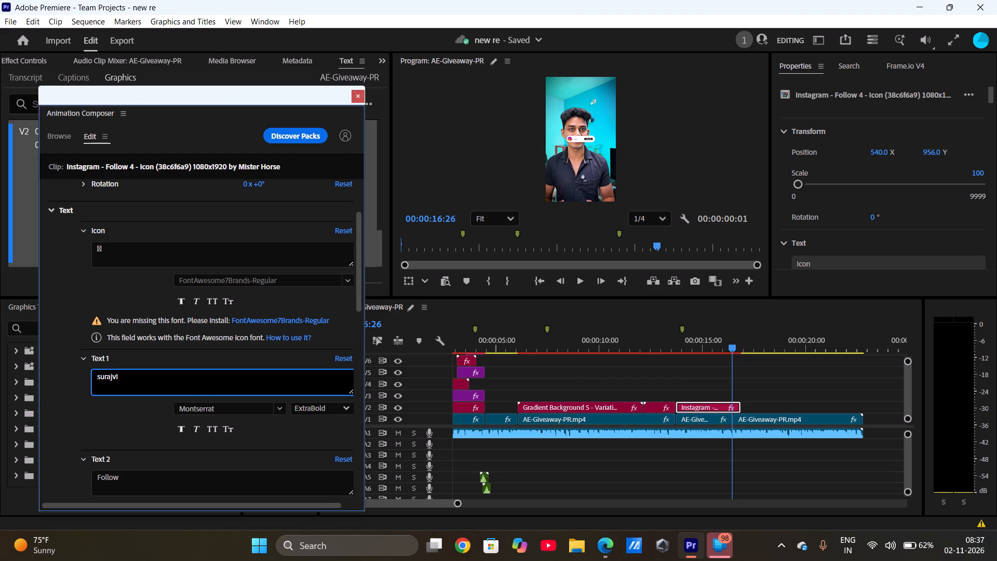
{"action": "key", "text": "s"}
{"action": "type", "text": "ua"}
{"action": "type", "text": "ls"}
{"action": "key", "text": "minus"}
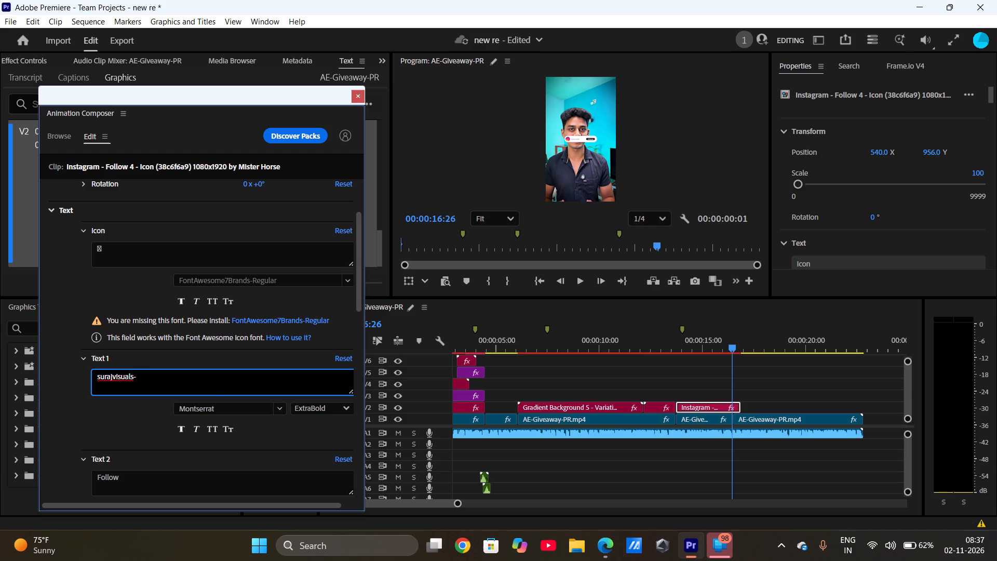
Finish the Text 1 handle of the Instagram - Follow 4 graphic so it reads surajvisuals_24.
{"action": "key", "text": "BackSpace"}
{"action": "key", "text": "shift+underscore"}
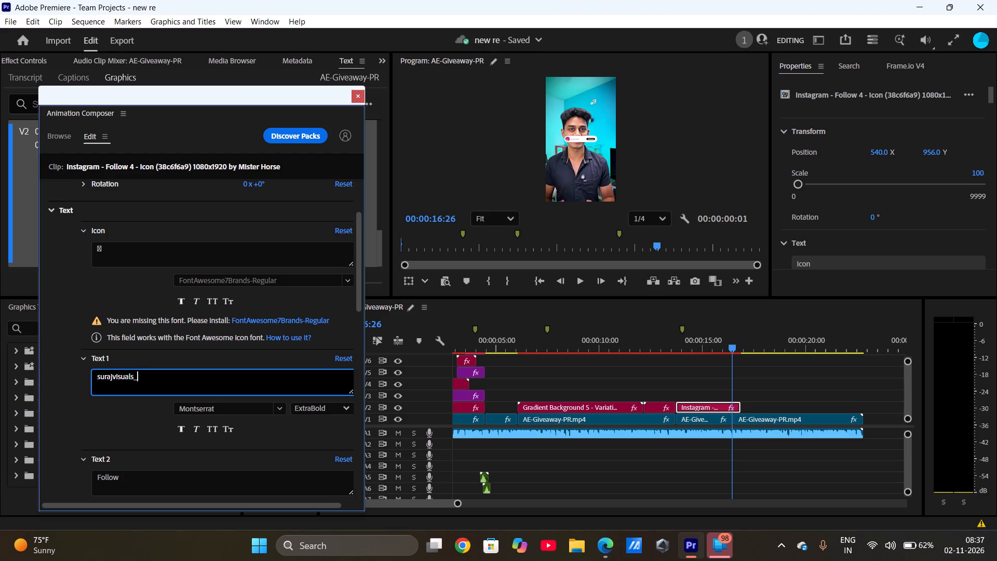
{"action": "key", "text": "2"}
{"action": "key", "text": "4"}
Set the Text 1 font of the Instagram - Follow 4 graphic to Modern No. 20.
{"action": "scroll", "coordinate": [208, 413], "scroll_direction": "down", "scroll_amount": 1}
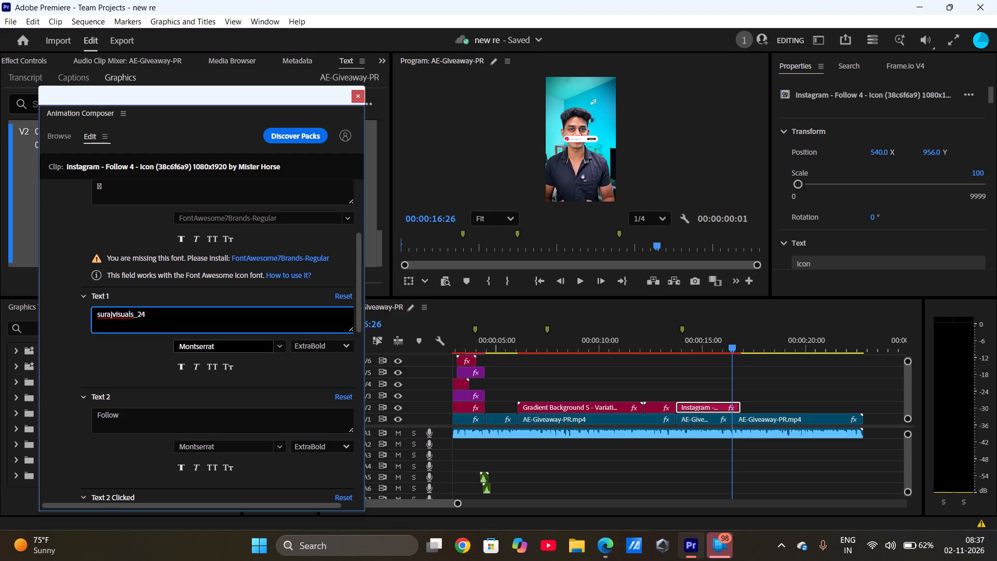
{"action": "scroll", "coordinate": [208, 413], "scroll_direction": "down", "scroll_amount": 2}
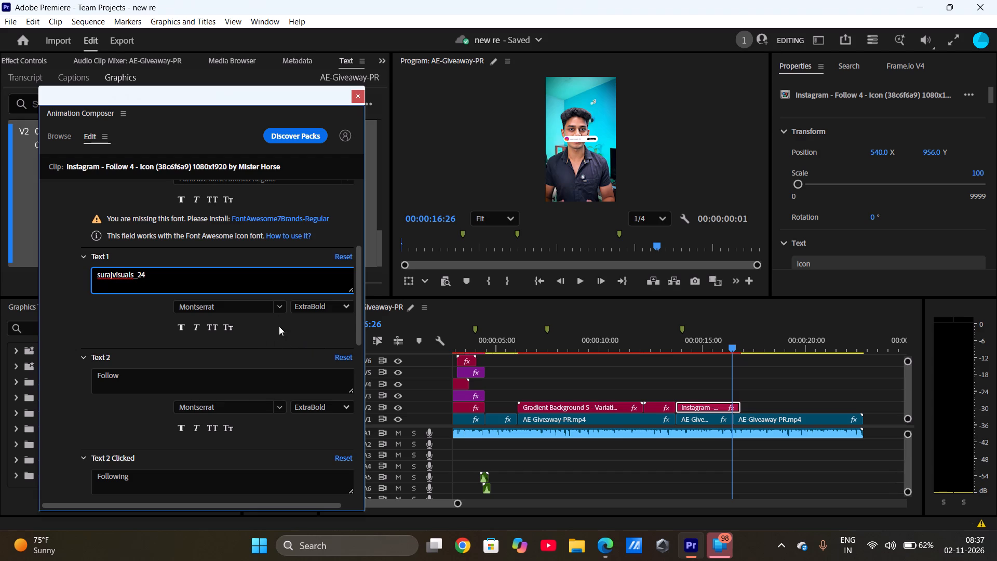
{"action": "left_click", "coordinate": [256, 310]}
{"action": "left_click", "coordinate": [280, 309]}
{"action": "left_click", "coordinate": [280, 309]}
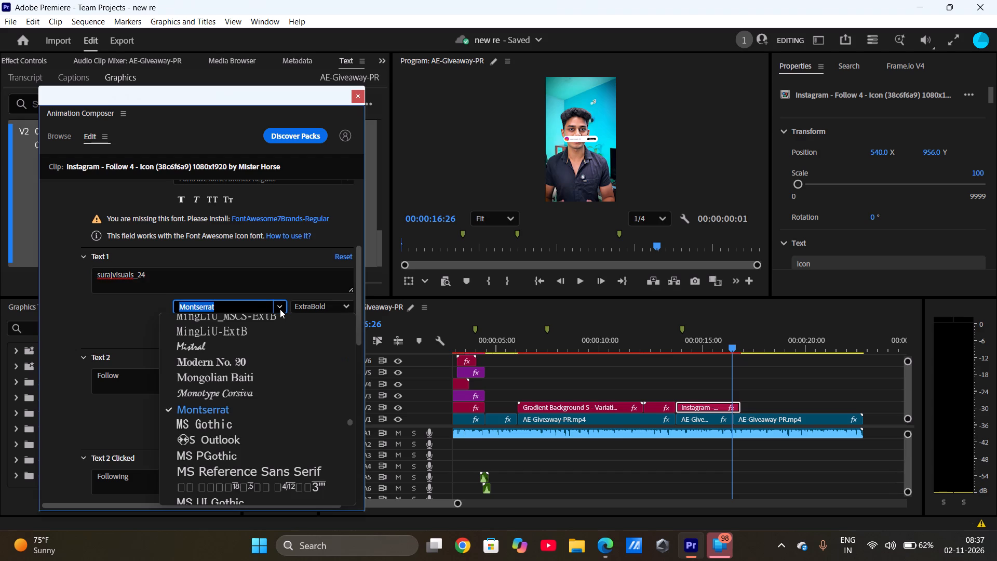
{"action": "left_click", "coordinate": [252, 357]}
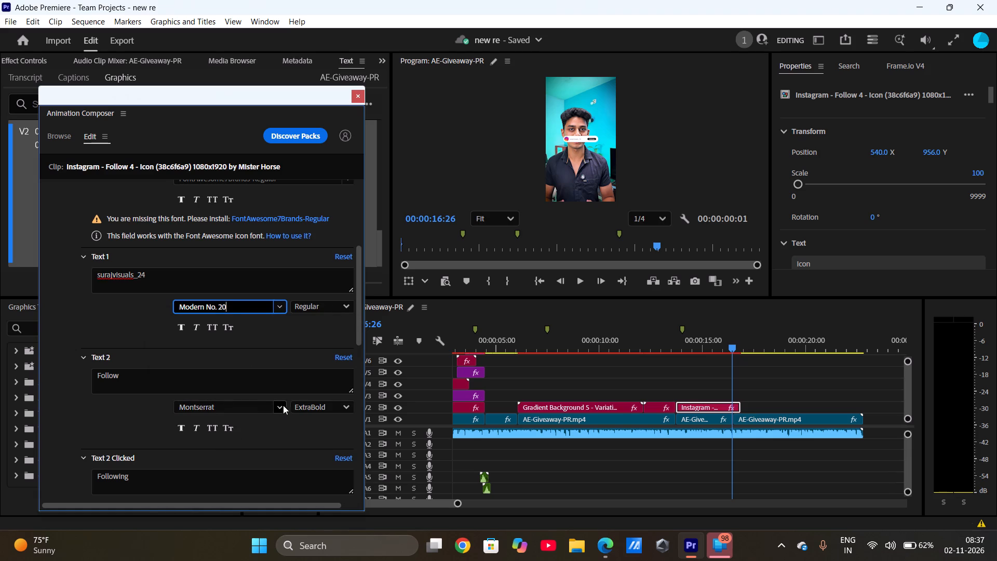
Check the style options for the Follow label in Text 2 and browse the available fonts for a replacement for Montserrat.
{"action": "left_click", "coordinate": [332, 406]}
{"action": "left_click", "coordinate": [319, 424]}
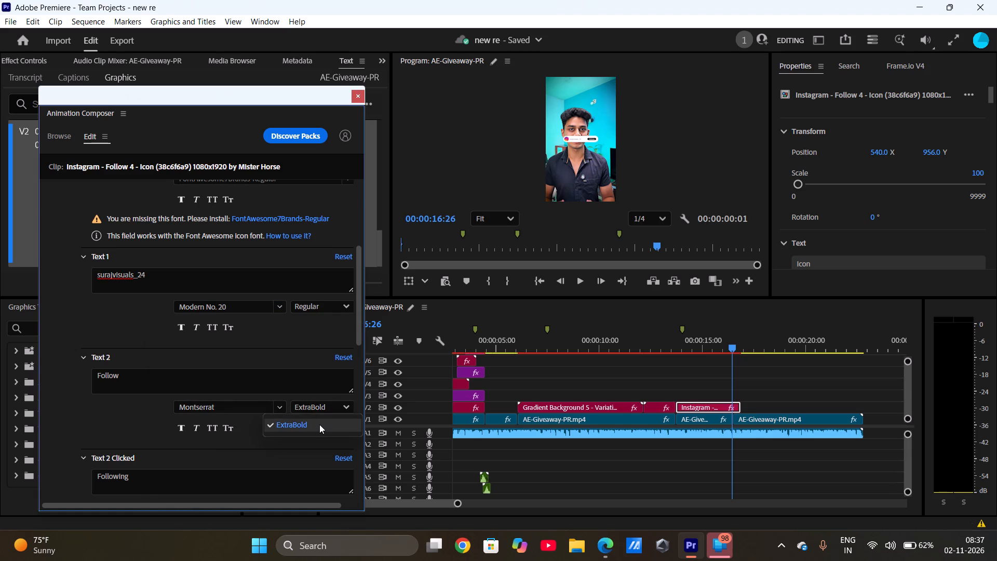
{"action": "left_click", "coordinate": [278, 405]}
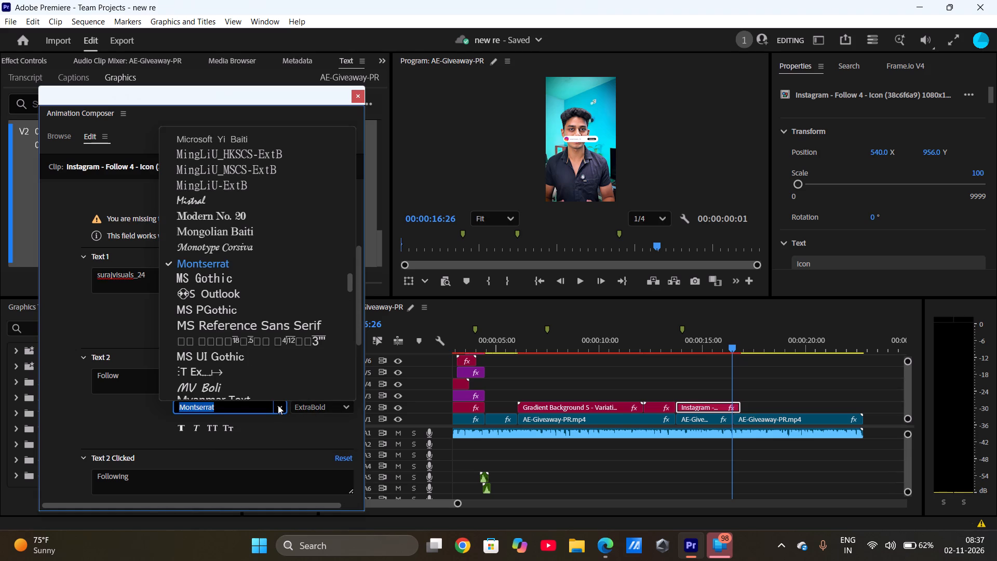
{"action": "scroll", "coordinate": [244, 358], "scroll_direction": "down", "scroll_amount": 2}
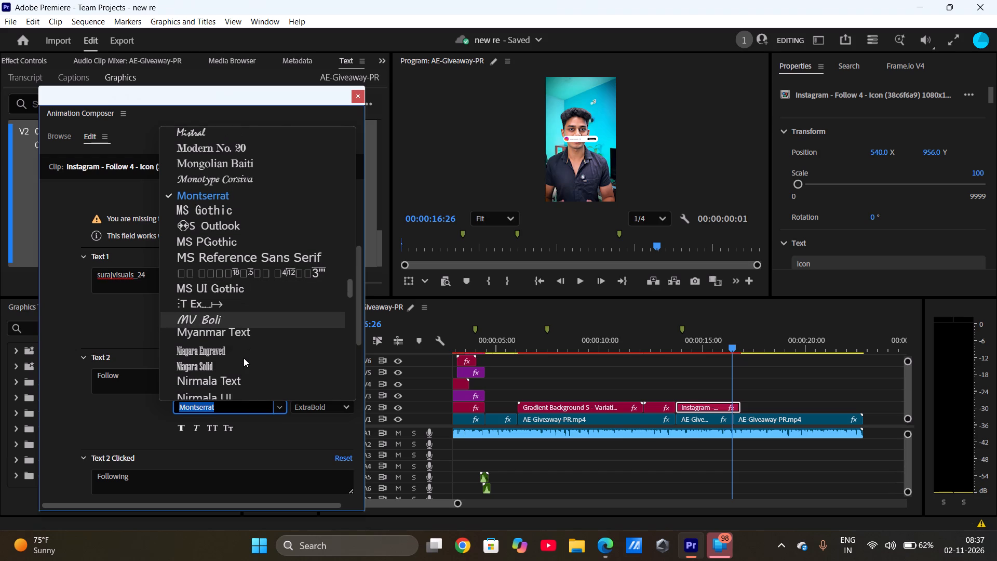
{"action": "scroll", "coordinate": [244, 358], "scroll_direction": "down", "scroll_amount": 1}
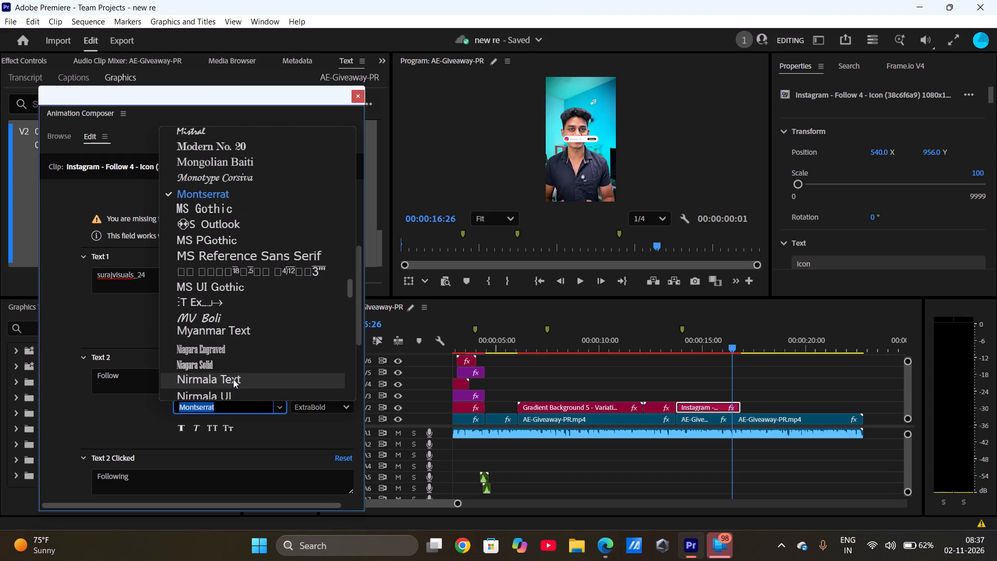
{"action": "scroll", "coordinate": [247, 303], "scroll_direction": "up", "scroll_amount": 2}
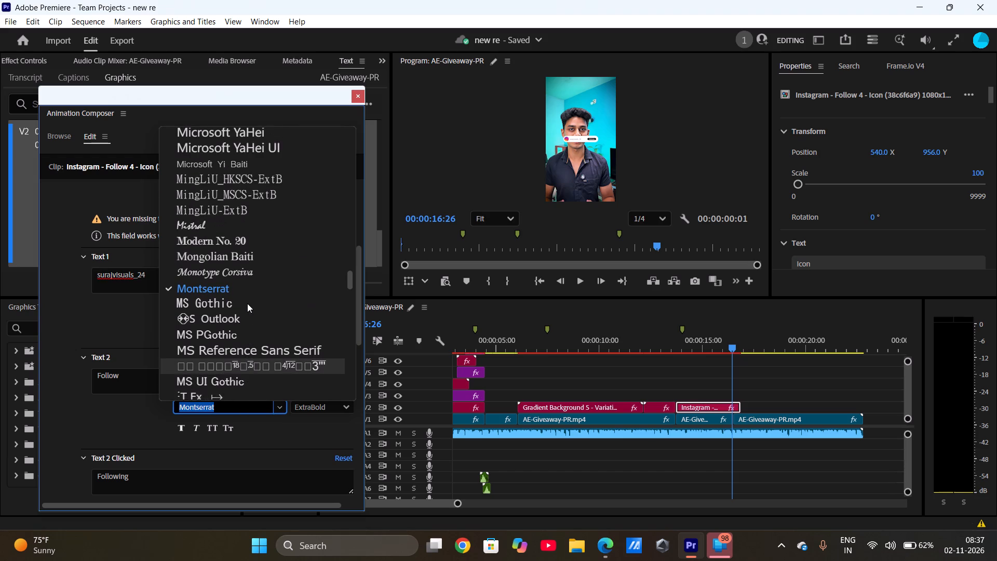
{"action": "scroll", "coordinate": [247, 303], "scroll_direction": "up", "scroll_amount": 2}
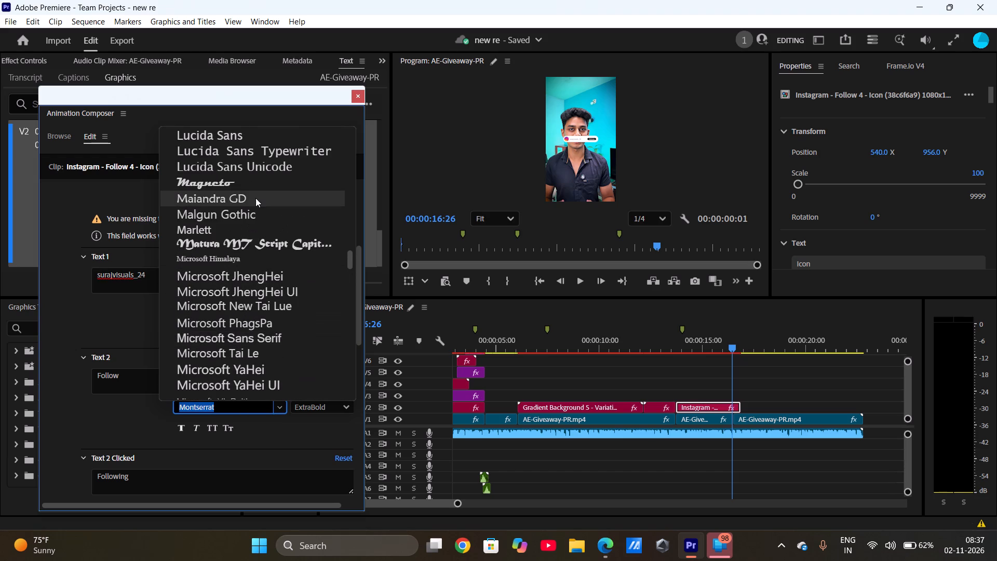
{"action": "scroll", "coordinate": [255, 202], "scroll_direction": "up", "scroll_amount": 6}
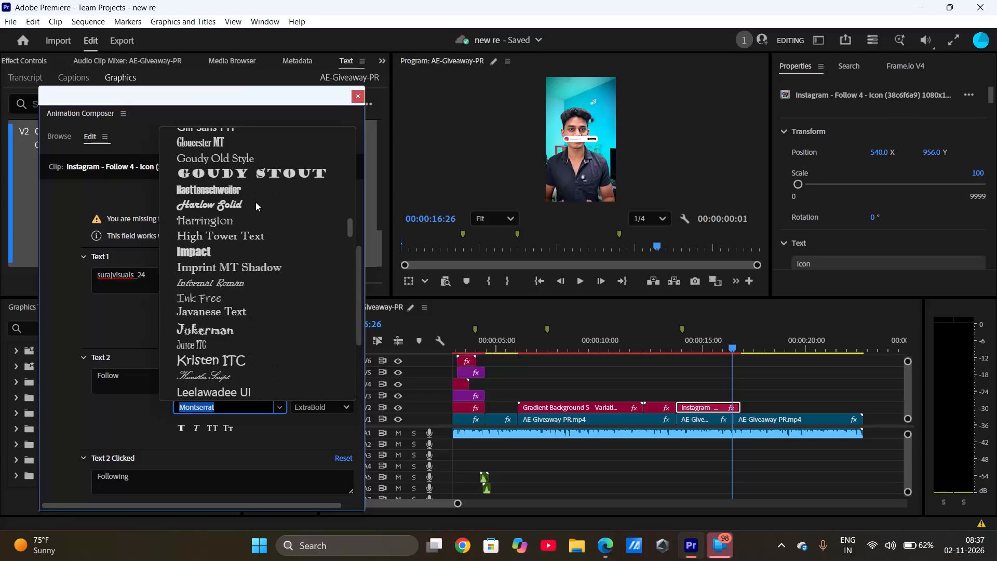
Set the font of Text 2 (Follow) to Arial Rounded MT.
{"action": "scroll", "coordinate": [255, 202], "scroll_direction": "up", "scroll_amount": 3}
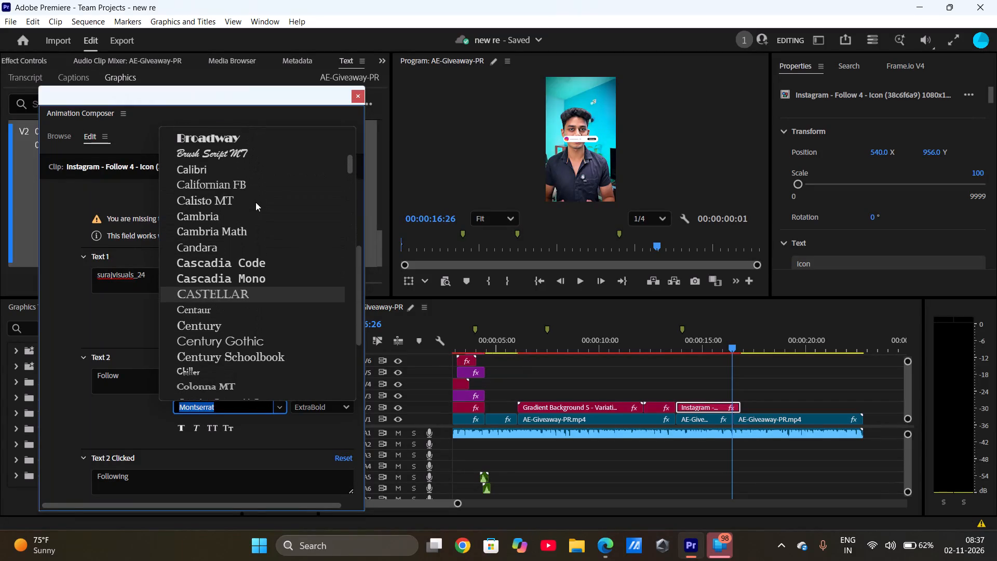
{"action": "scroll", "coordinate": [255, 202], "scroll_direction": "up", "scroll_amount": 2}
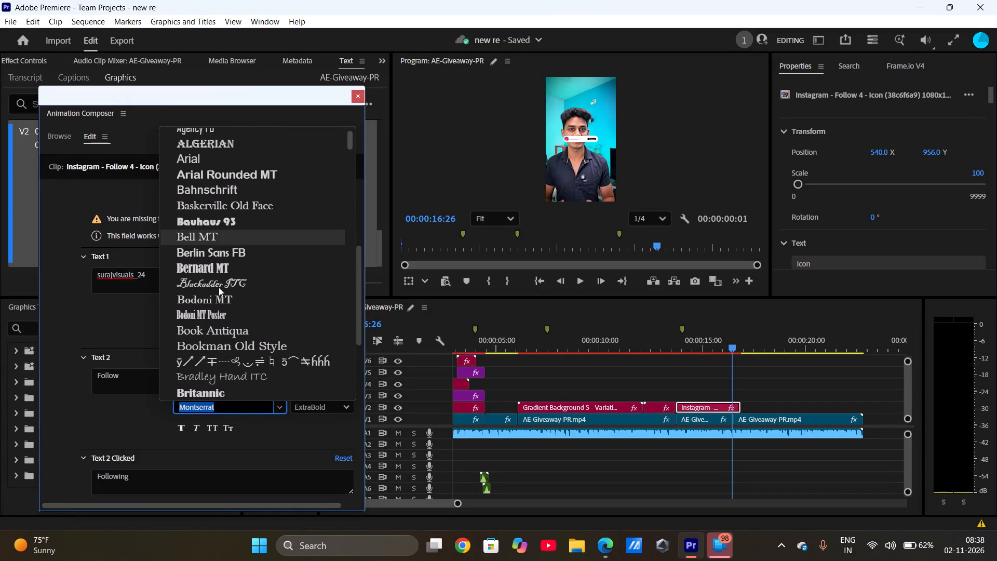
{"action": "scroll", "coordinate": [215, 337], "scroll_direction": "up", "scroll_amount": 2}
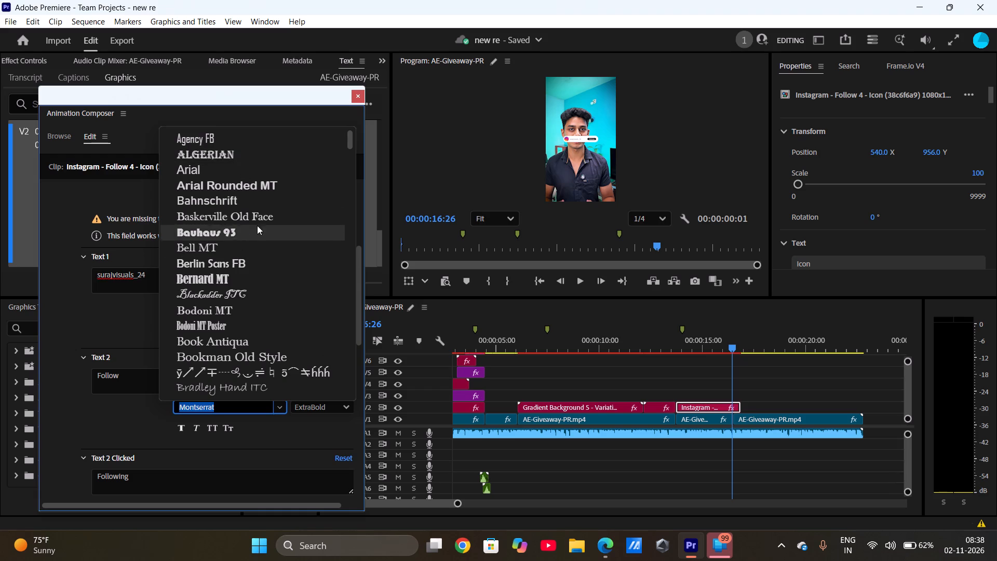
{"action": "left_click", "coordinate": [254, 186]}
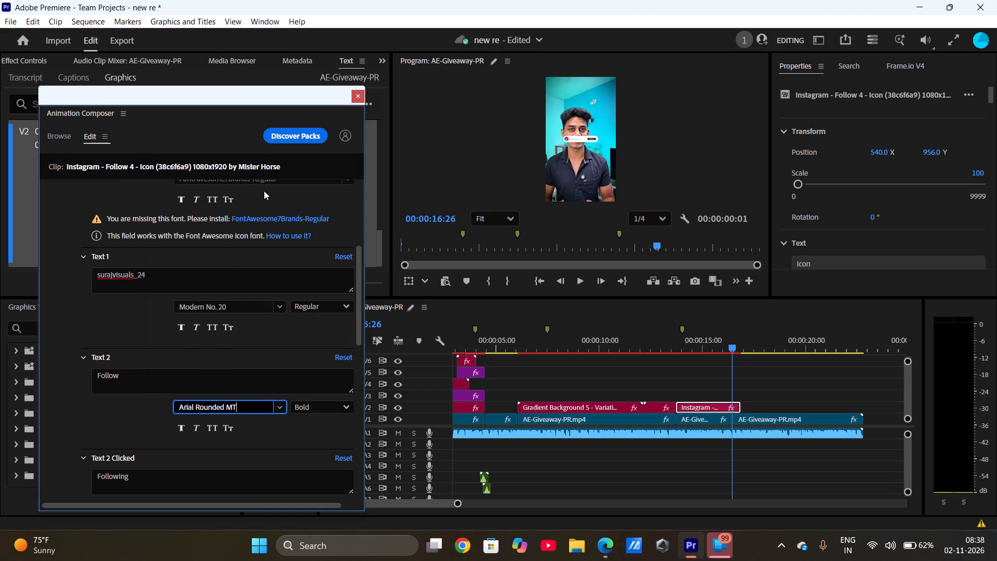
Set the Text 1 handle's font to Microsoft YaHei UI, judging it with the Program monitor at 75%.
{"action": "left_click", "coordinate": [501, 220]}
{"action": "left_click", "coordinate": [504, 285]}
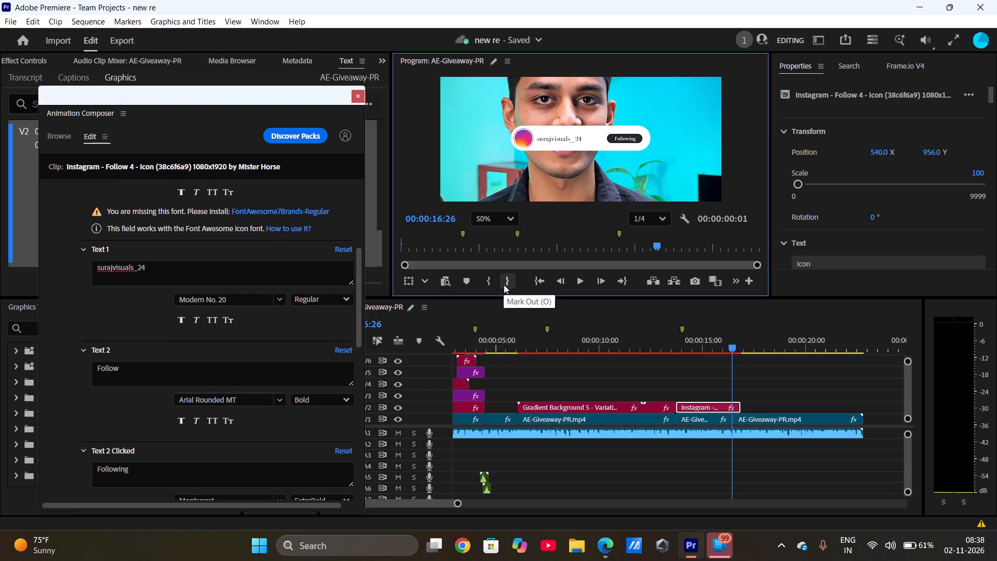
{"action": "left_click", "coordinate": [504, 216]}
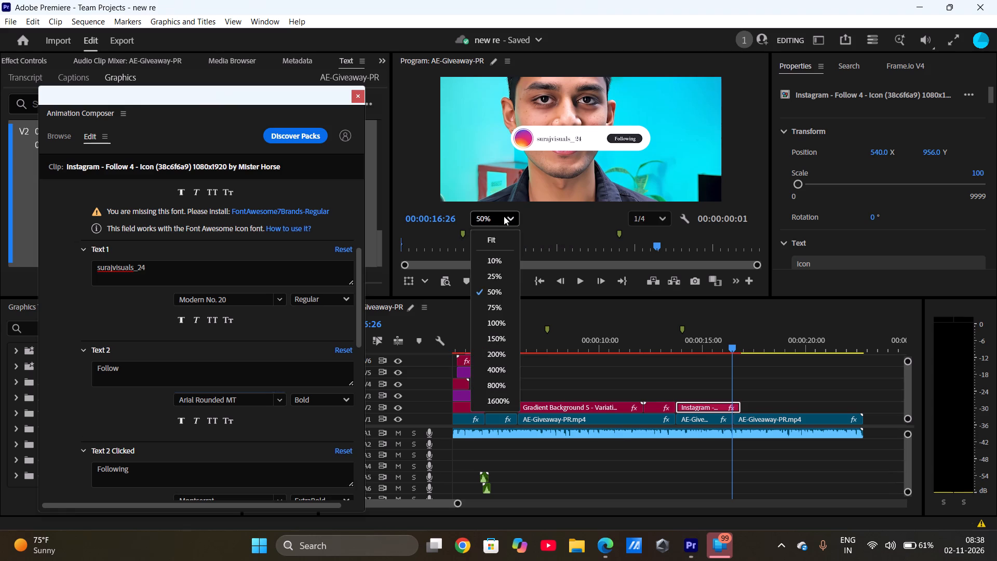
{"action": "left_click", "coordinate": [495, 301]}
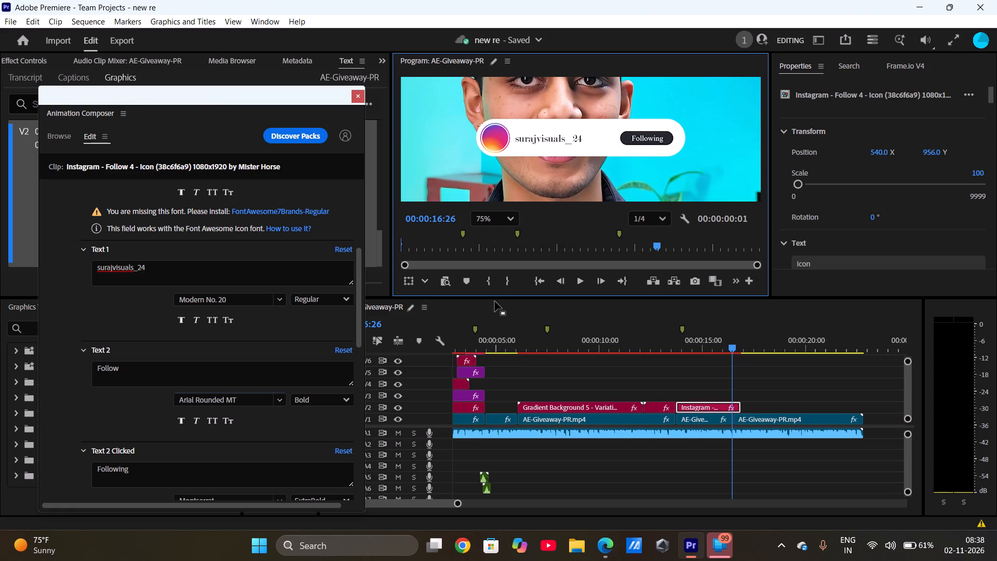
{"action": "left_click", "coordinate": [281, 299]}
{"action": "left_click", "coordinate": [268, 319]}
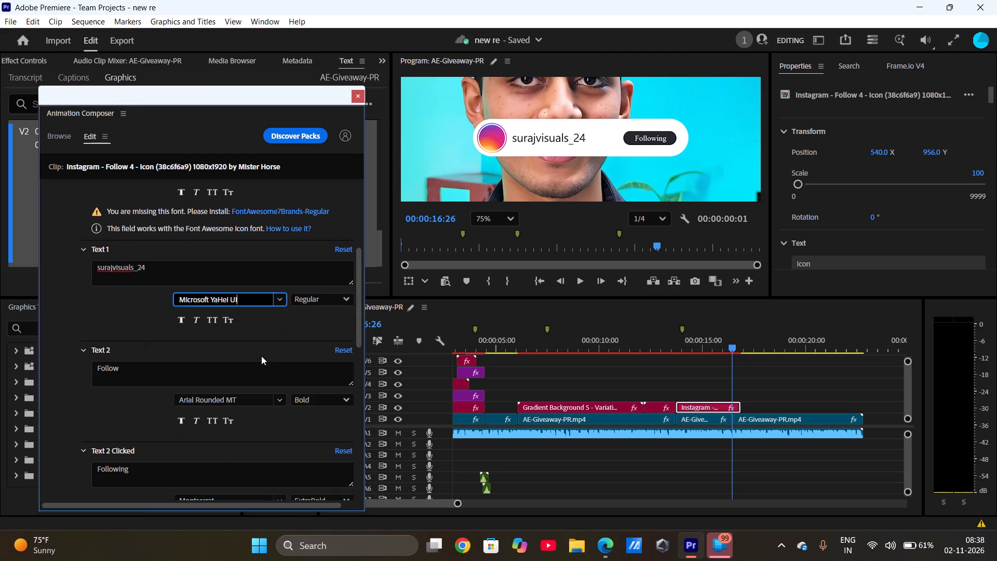
Change the Text 1 handle's font to Wide Latin.
{"action": "scroll", "coordinate": [252, 374], "scroll_direction": "down", "scroll_amount": 1}
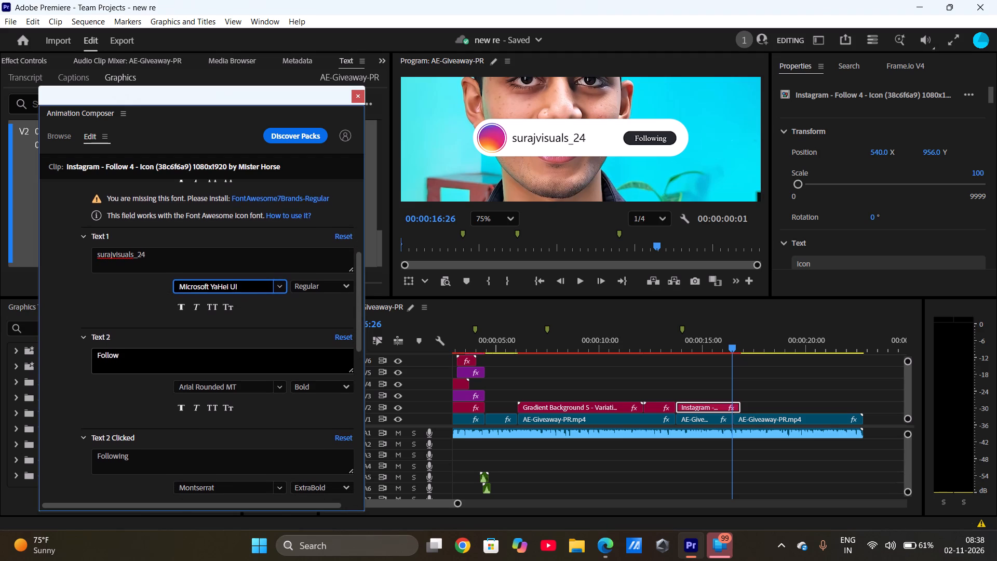
{"action": "left_click", "coordinate": [279, 288]}
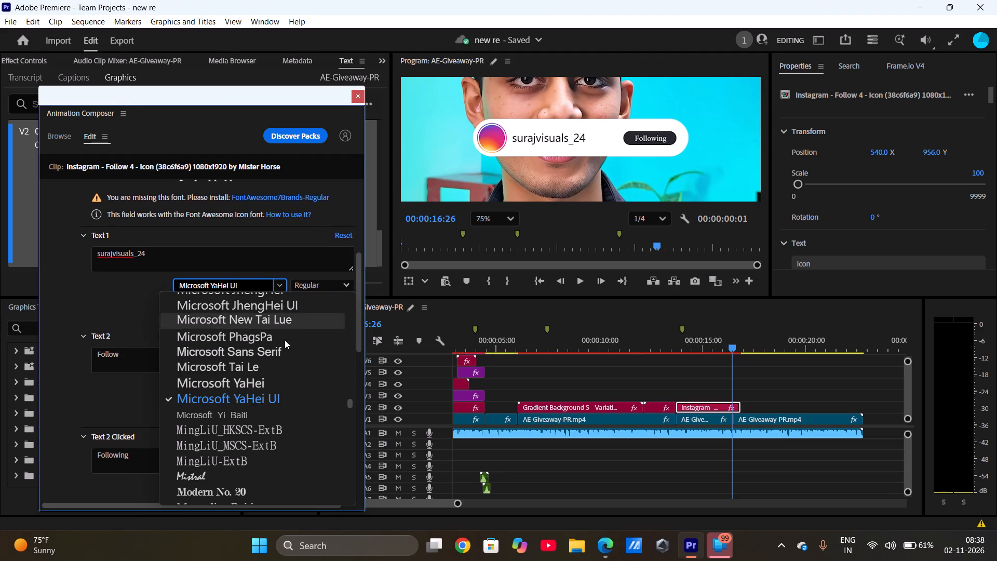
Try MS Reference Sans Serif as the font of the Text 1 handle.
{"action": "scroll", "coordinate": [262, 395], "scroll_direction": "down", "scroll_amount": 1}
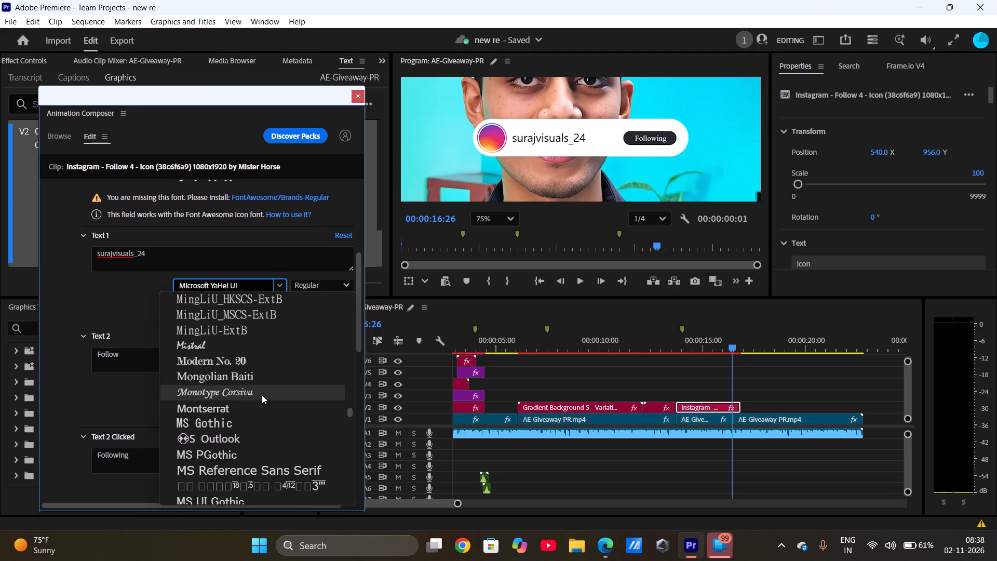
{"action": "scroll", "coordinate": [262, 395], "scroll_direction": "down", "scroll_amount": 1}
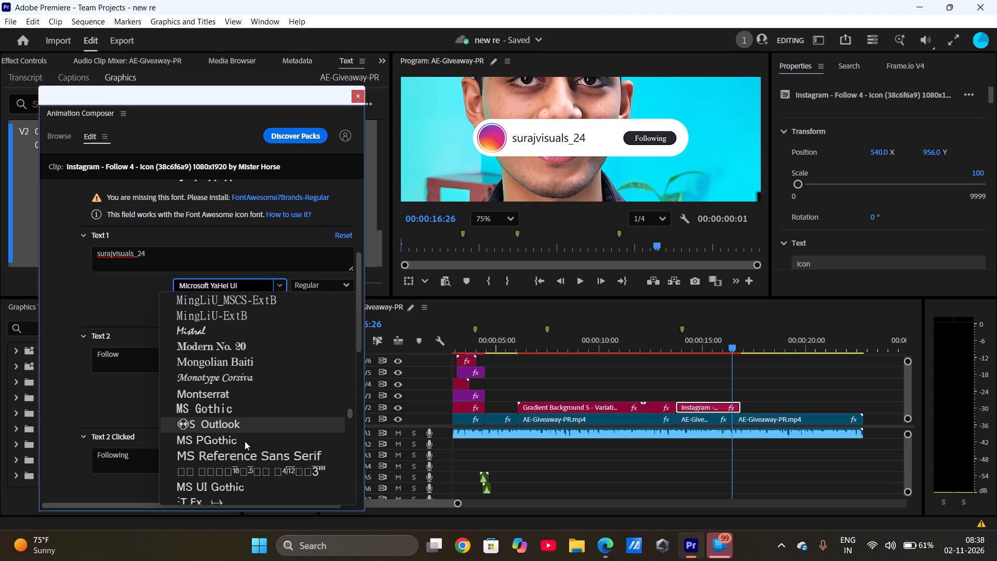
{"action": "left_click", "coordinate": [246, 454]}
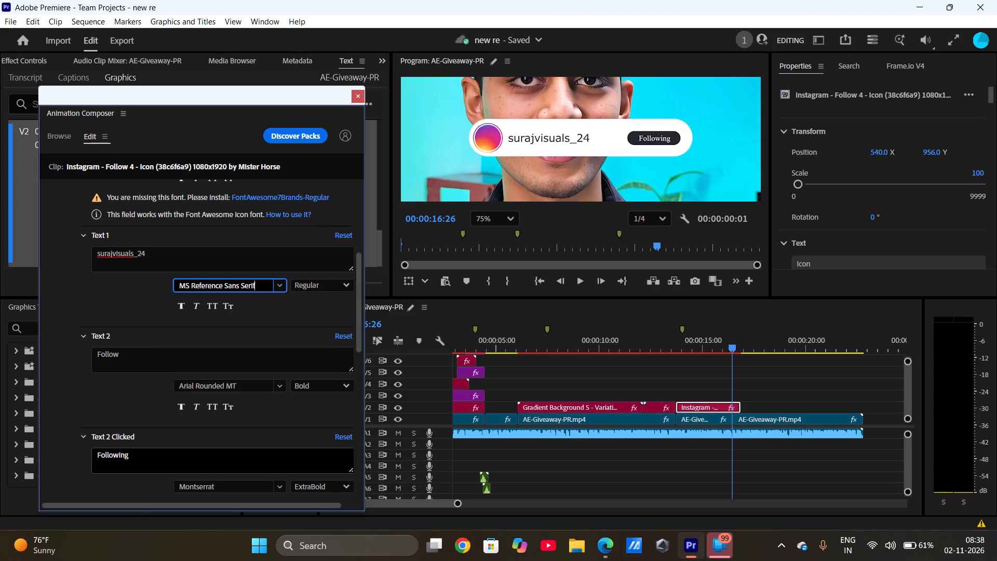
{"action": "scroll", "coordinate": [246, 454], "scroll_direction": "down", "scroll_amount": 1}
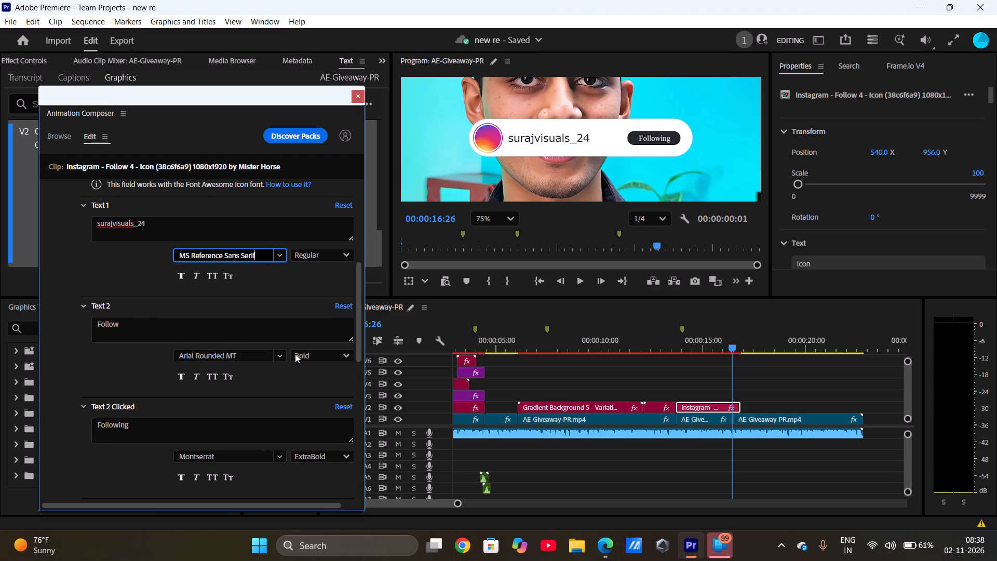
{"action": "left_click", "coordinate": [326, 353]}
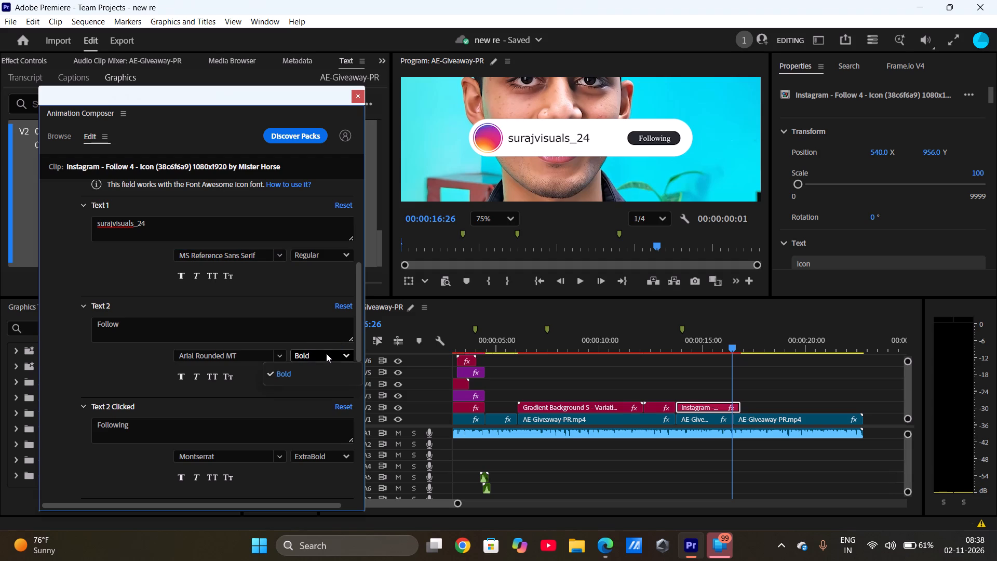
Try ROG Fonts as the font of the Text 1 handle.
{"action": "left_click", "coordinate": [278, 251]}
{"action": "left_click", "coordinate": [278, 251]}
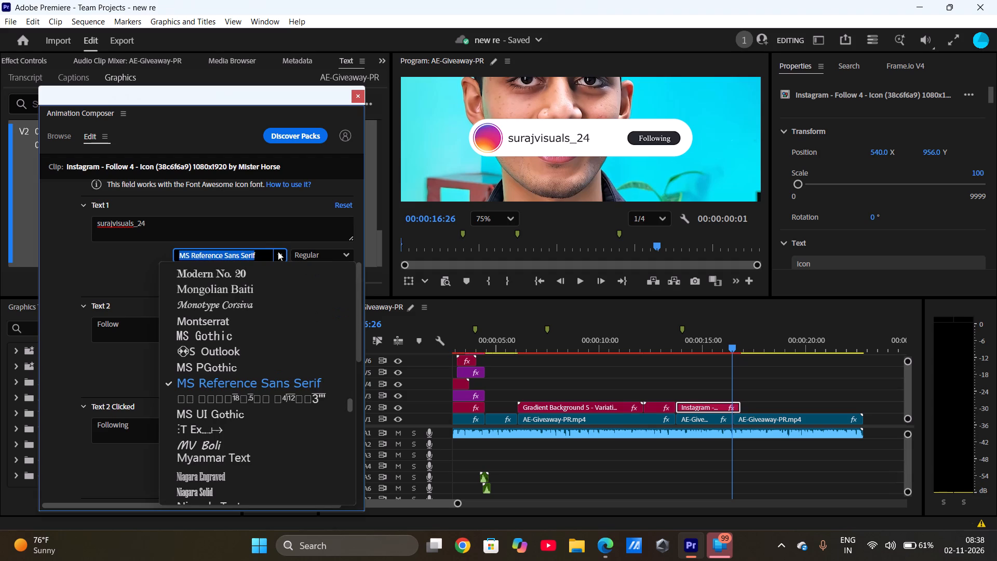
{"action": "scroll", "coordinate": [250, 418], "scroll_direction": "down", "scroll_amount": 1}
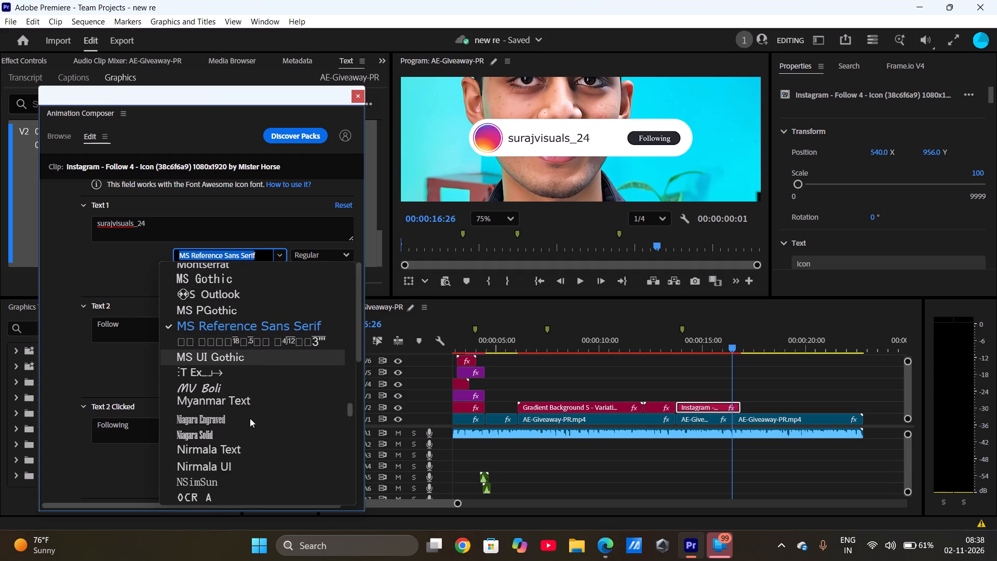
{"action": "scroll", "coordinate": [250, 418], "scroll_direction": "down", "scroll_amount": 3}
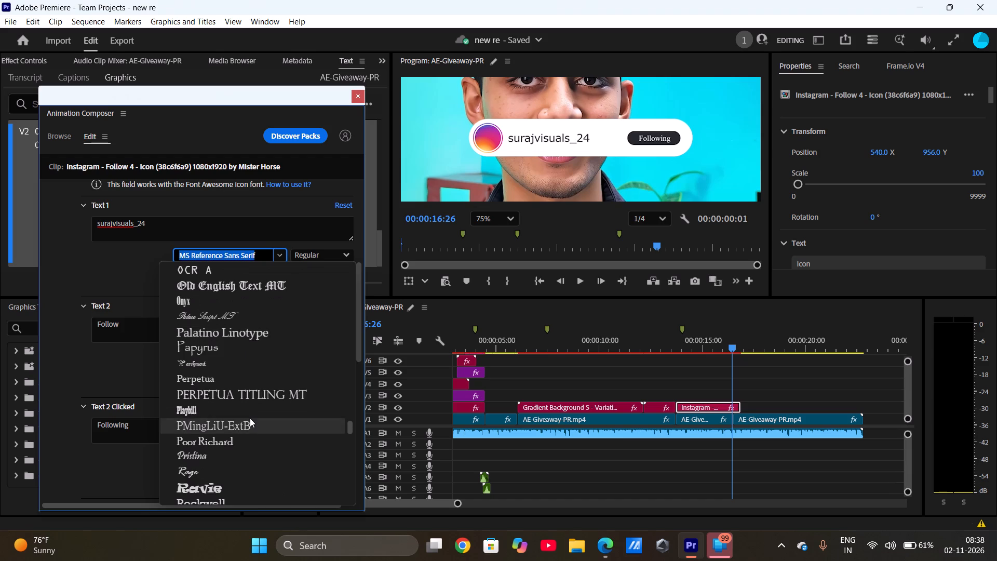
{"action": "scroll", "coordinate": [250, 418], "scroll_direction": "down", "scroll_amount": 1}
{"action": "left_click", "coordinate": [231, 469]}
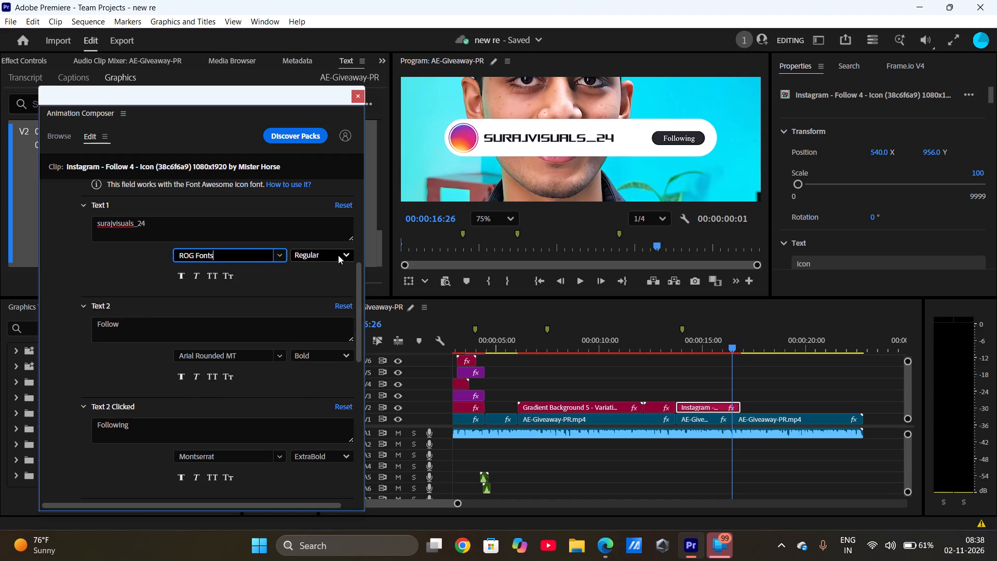
Set the font of Text 2 (Follow) to Bernard MT in the Condensed style.
{"action": "left_click", "coordinate": [284, 359]}
{"action": "left_click", "coordinate": [265, 281]}
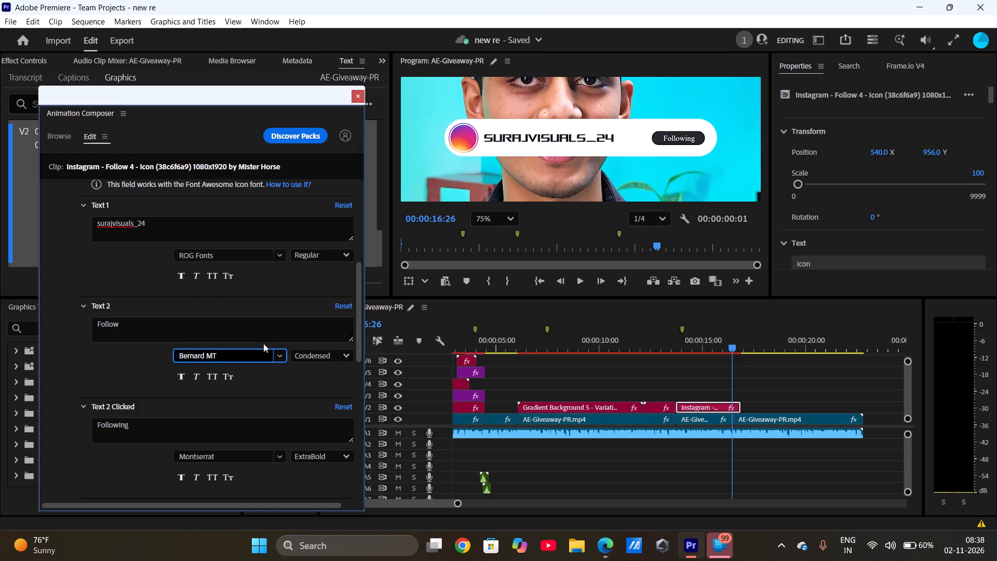
{"action": "left_click", "coordinate": [336, 358]}
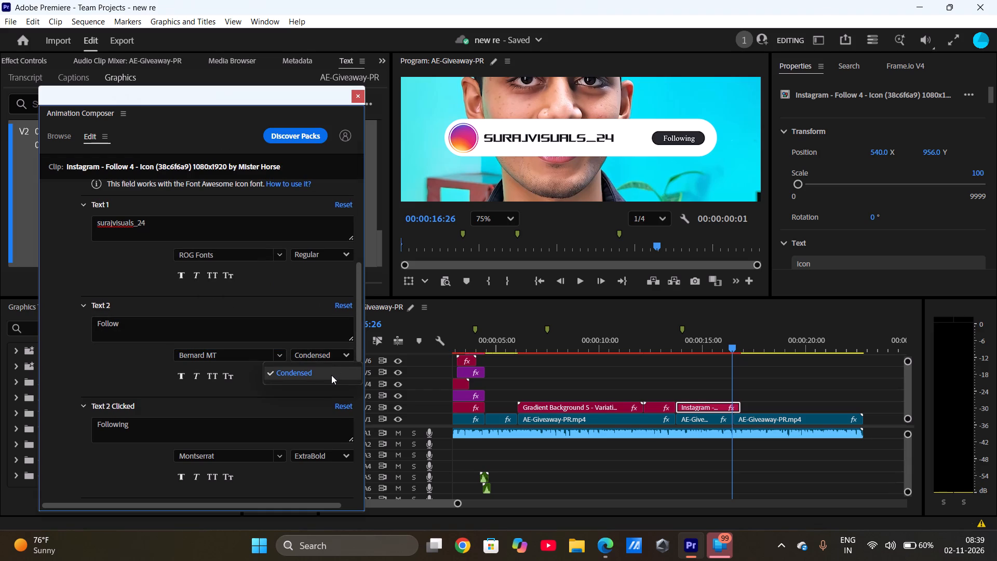
{"action": "left_click", "coordinate": [331, 375]}
Set the Text 1 handle's font to Wide Latin.
{"action": "scroll", "coordinate": [263, 392], "scroll_direction": "down", "scroll_amount": 1}
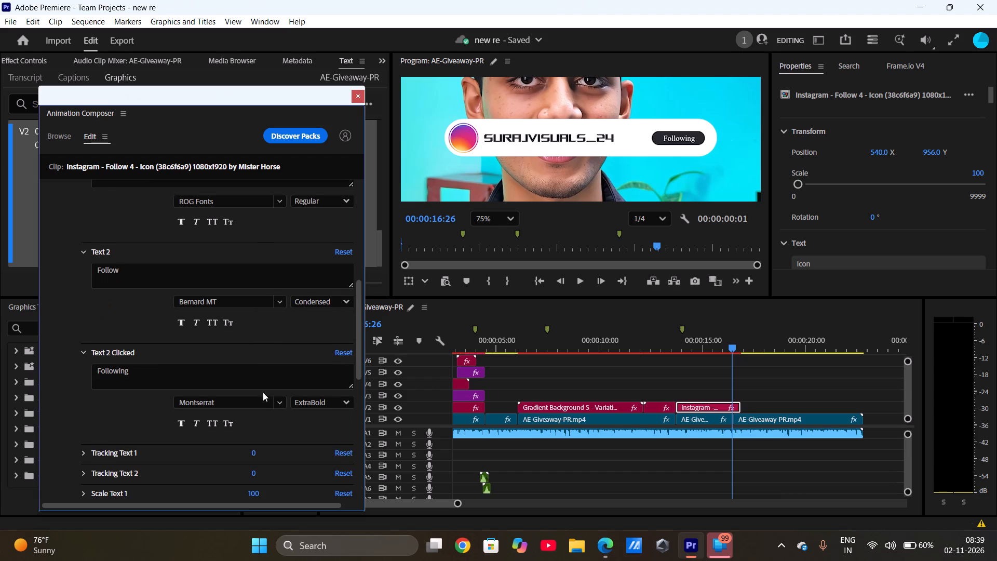
{"action": "scroll", "coordinate": [263, 392], "scroll_direction": "down", "scroll_amount": 1}
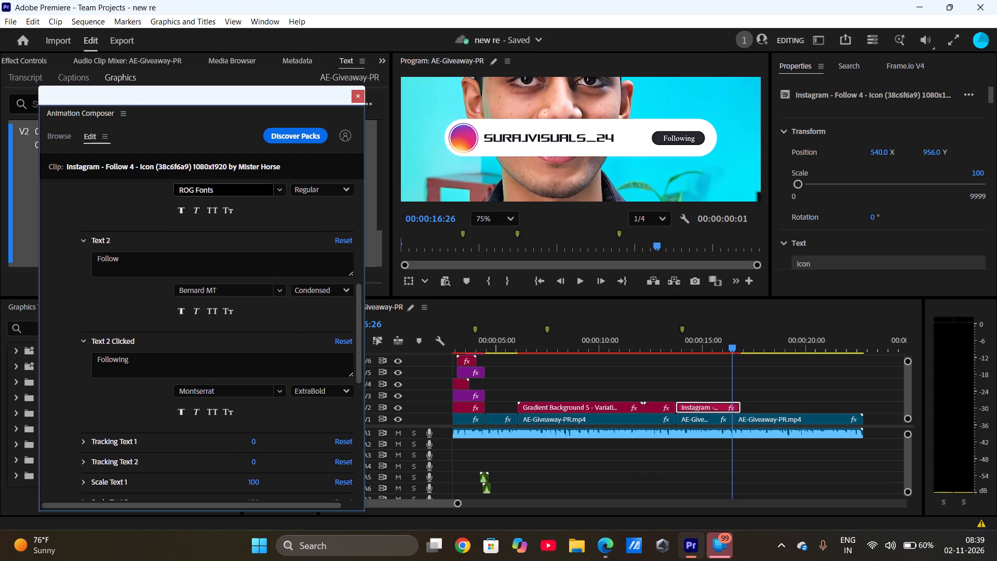
{"action": "left_click", "coordinate": [266, 196]}
{"action": "scroll", "coordinate": [260, 338], "scroll_direction": "down", "scroll_amount": 3}
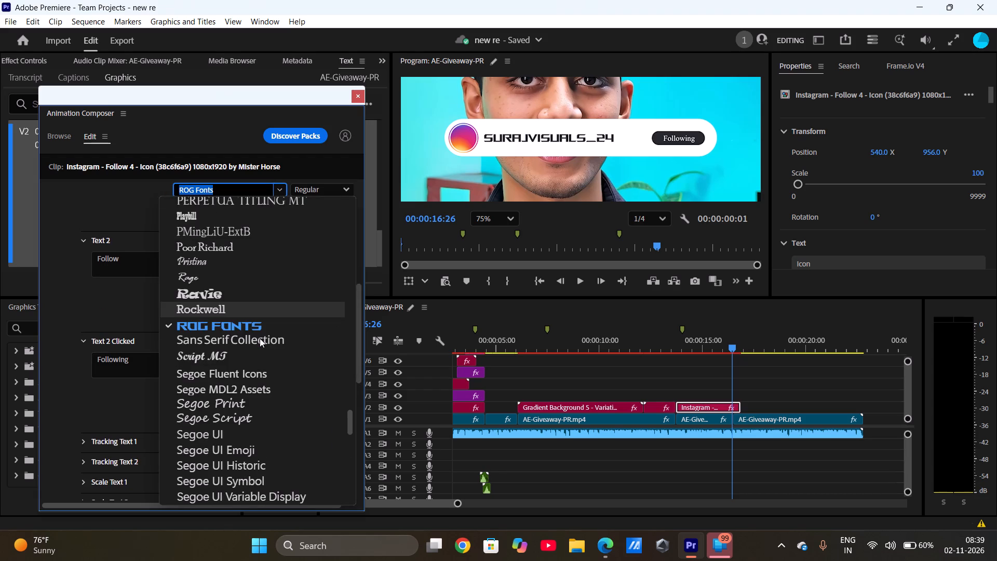
{"action": "scroll", "coordinate": [260, 338], "scroll_direction": "down", "scroll_amount": 6}
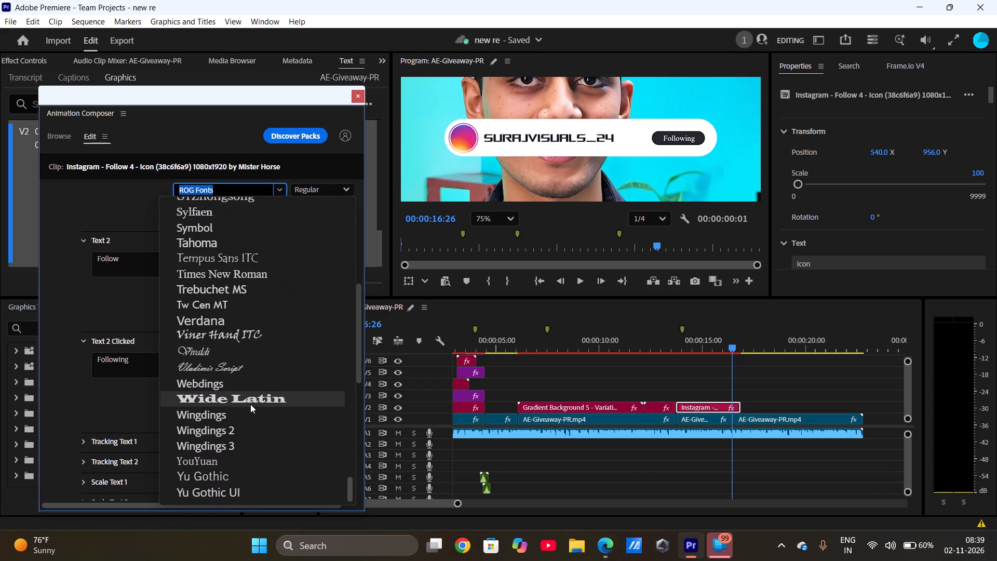
{"action": "left_click", "coordinate": [250, 404]}
Look through the graphic's text tracking, scale and position settings, its Colors and its Icon options.
{"action": "scroll", "coordinate": [250, 404], "scroll_direction": "down", "scroll_amount": 1}
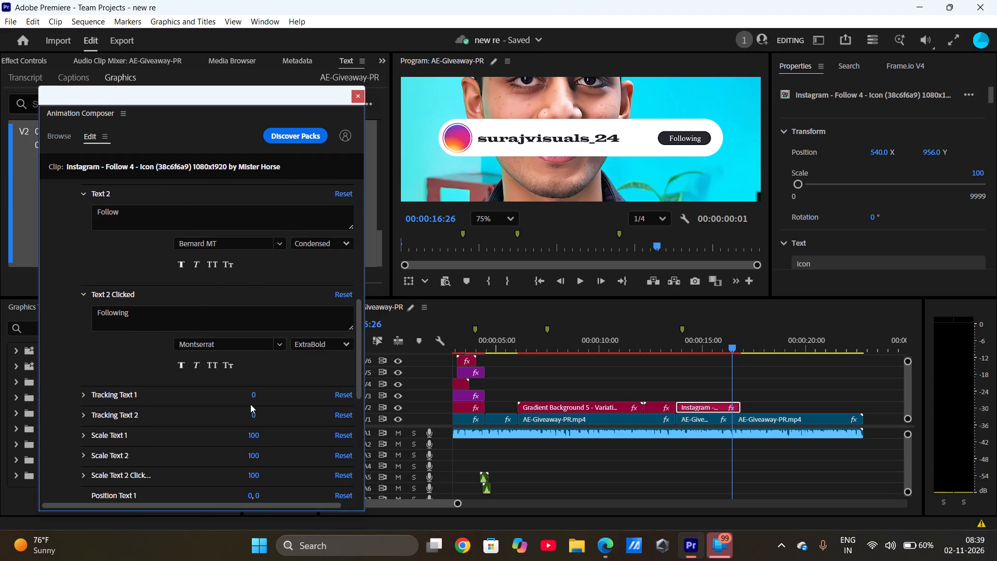
{"action": "scroll", "coordinate": [250, 404], "scroll_direction": "down", "scroll_amount": 2}
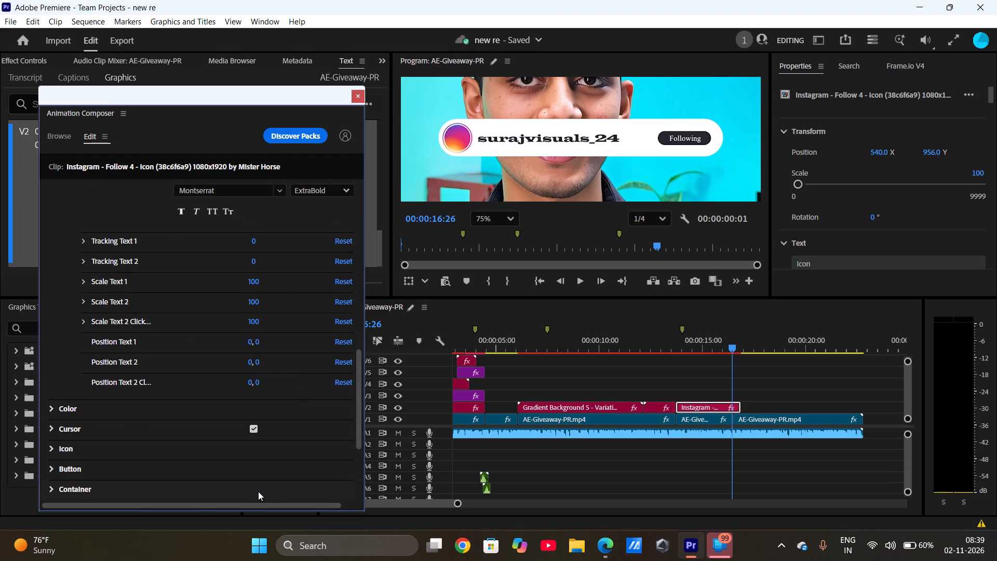
{"action": "scroll", "coordinate": [237, 445], "scroll_direction": "down", "scroll_amount": 2}
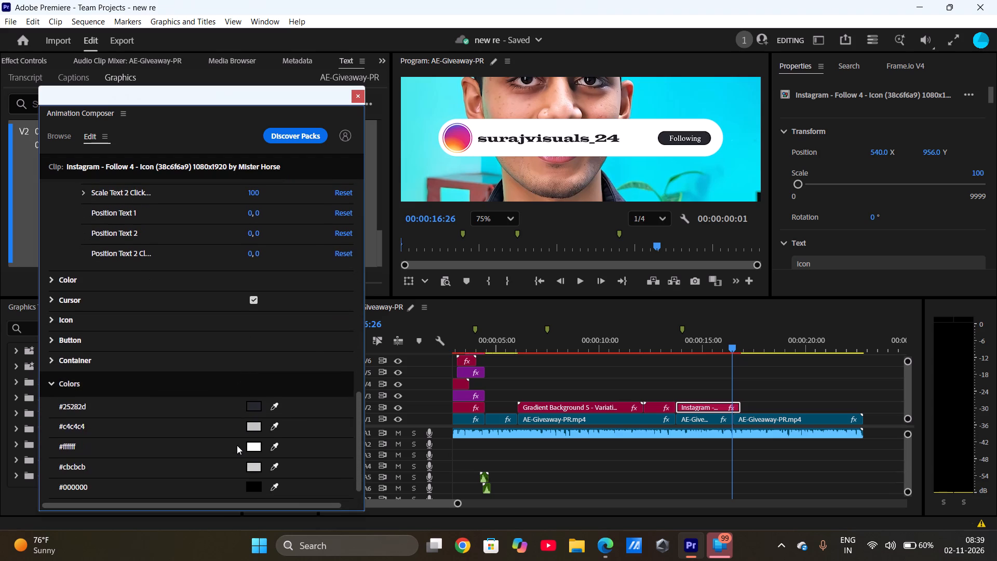
{"action": "scroll", "coordinate": [244, 421], "scroll_direction": "down", "scroll_amount": 2}
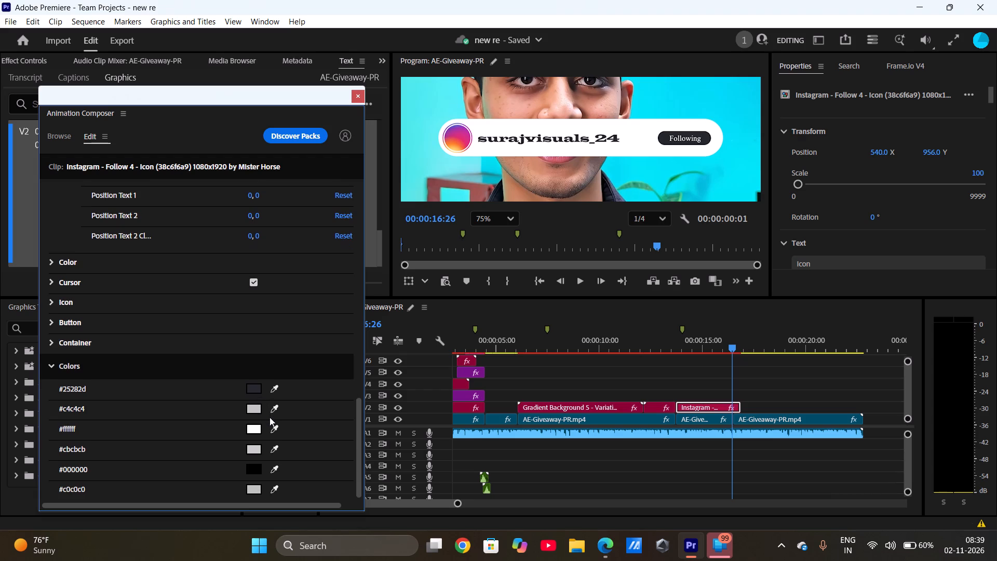
{"action": "left_click", "coordinate": [193, 299]}
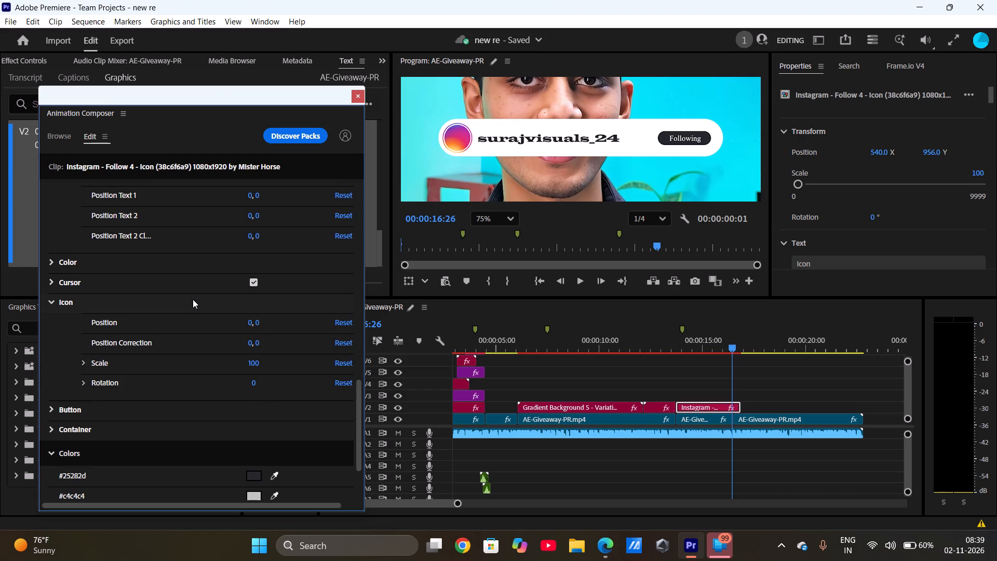
{"action": "left_click", "coordinate": [212, 335]}
{"action": "scroll", "coordinate": [187, 370], "scroll_direction": "down", "scroll_amount": 1}
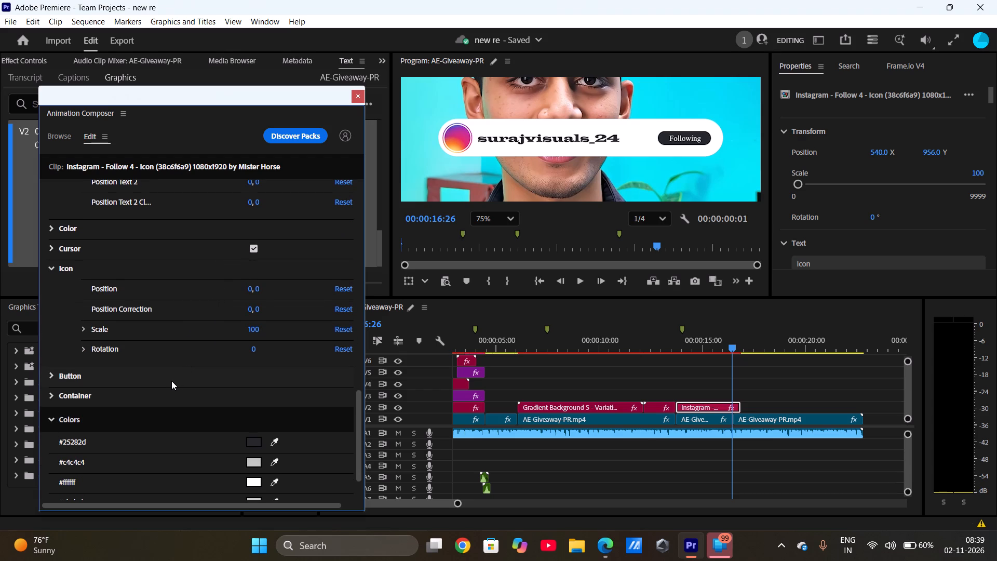
Set the Height of the graphic's Button to 50.
{"action": "left_click", "coordinate": [171, 381]}
{"action": "scroll", "coordinate": [171, 381], "scroll_direction": "down", "scroll_amount": 1}
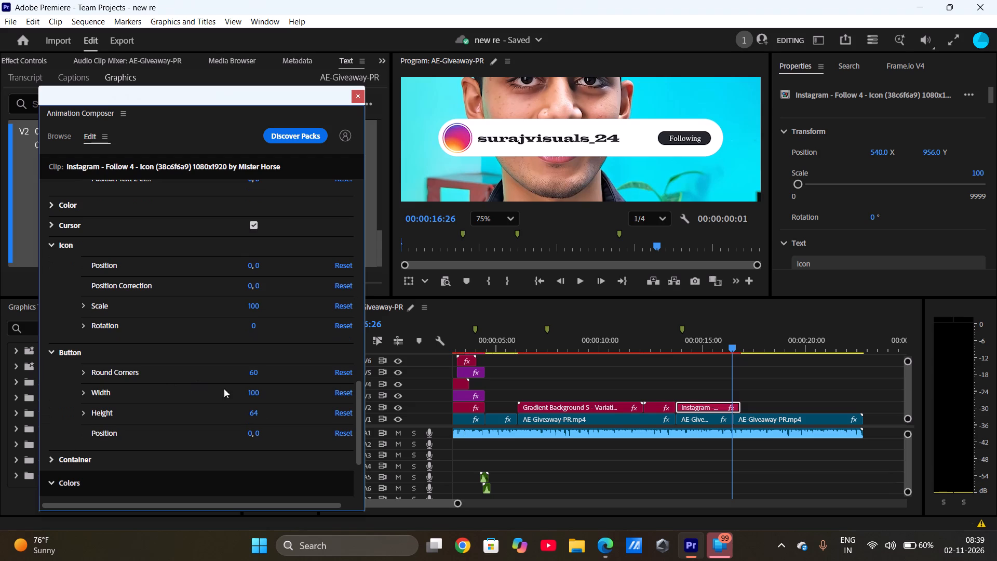
{"action": "left_click_drag", "start_coordinate": [252, 412], "coordinate": [260, 411]}
{"action": "left_click_drag", "start_coordinate": [260, 411], "coordinate": [248, 406]}
{"action": "left_click_drag", "start_coordinate": [248, 406], "coordinate": [246, 414]}
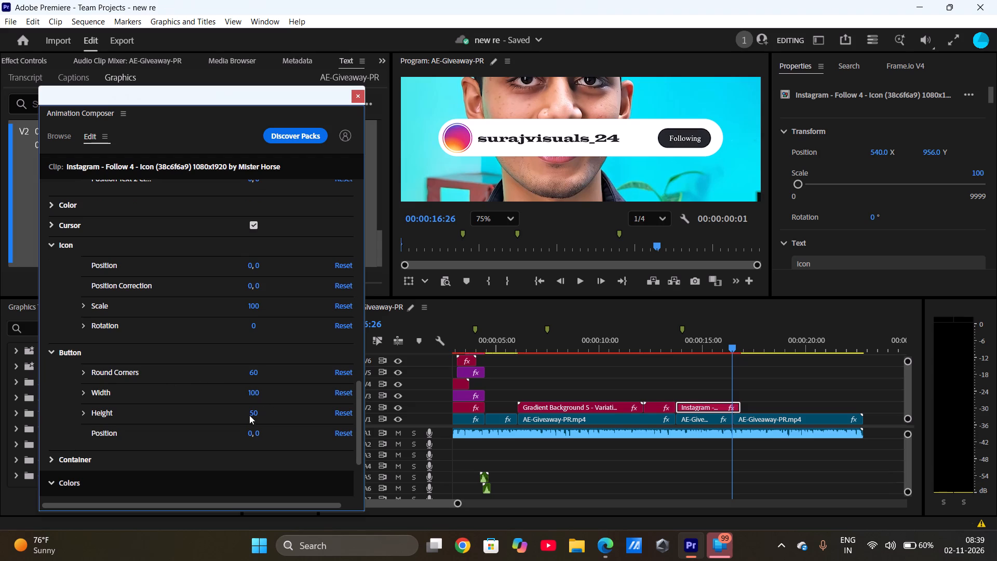
Examine the graphic's Container and Colors settings, and return to its Transform and Icon text settings.
{"action": "scroll", "coordinate": [234, 425], "scroll_direction": "down", "scroll_amount": 3}
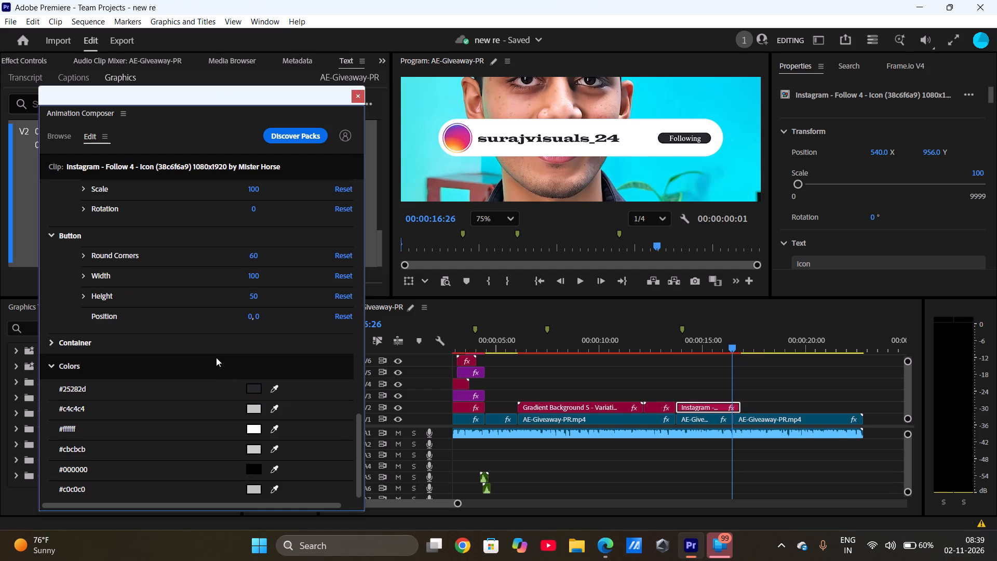
{"action": "left_click", "coordinate": [215, 340]}
{"action": "scroll", "coordinate": [215, 340], "scroll_direction": "down", "scroll_amount": 5}
{"action": "scroll", "coordinate": [215, 340], "scroll_direction": "up", "scroll_amount": 3}
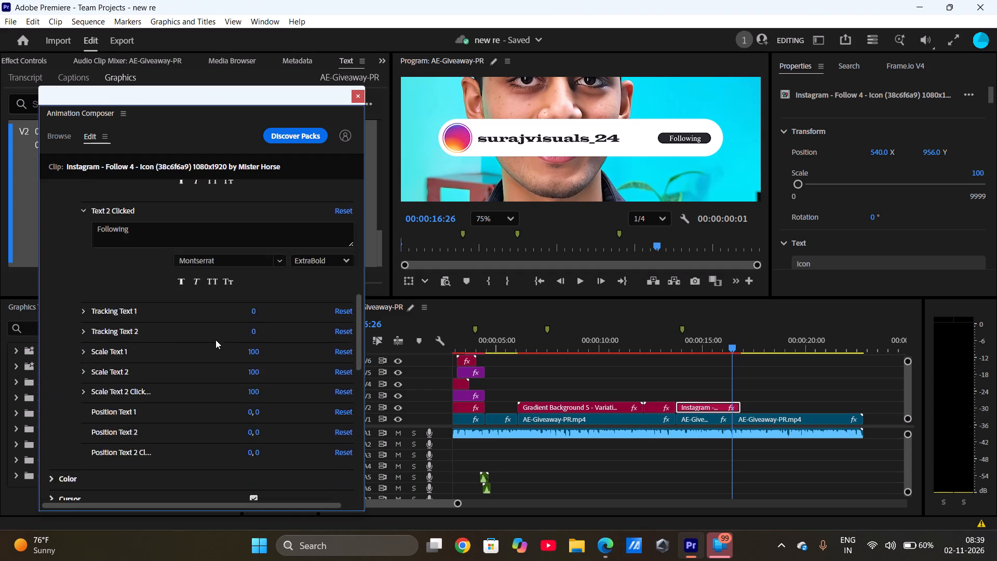
{"action": "scroll", "coordinate": [215, 340], "scroll_direction": "up", "scroll_amount": 6}
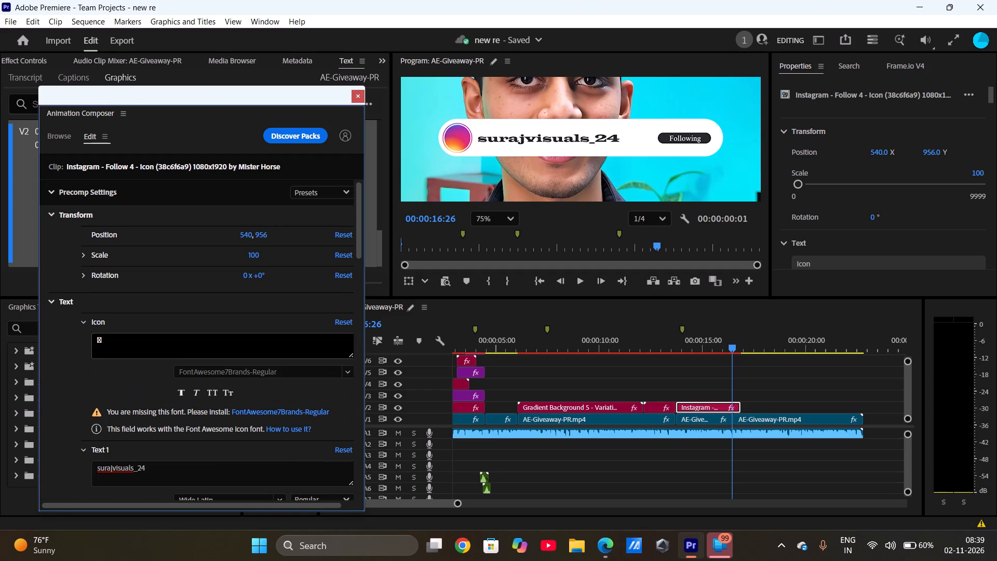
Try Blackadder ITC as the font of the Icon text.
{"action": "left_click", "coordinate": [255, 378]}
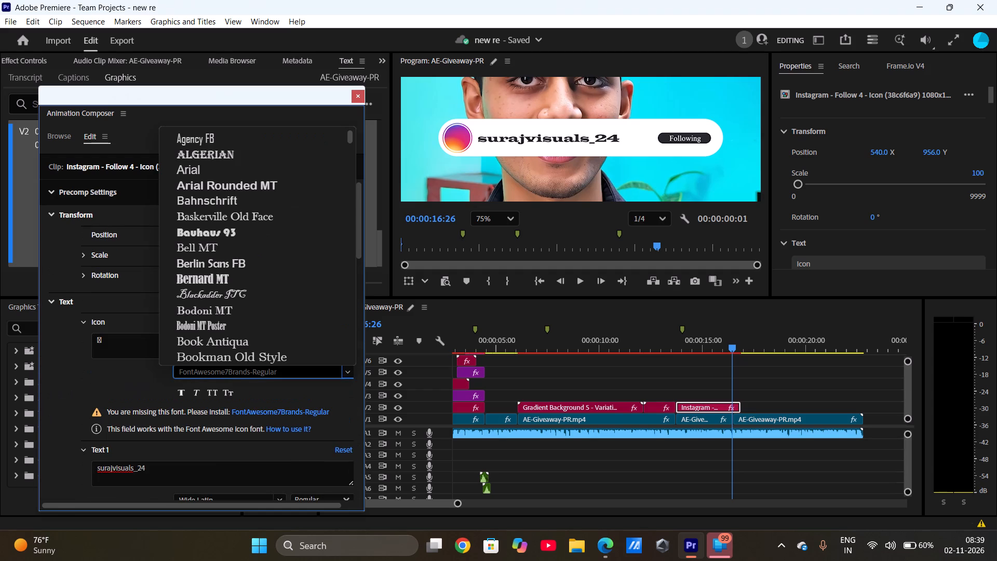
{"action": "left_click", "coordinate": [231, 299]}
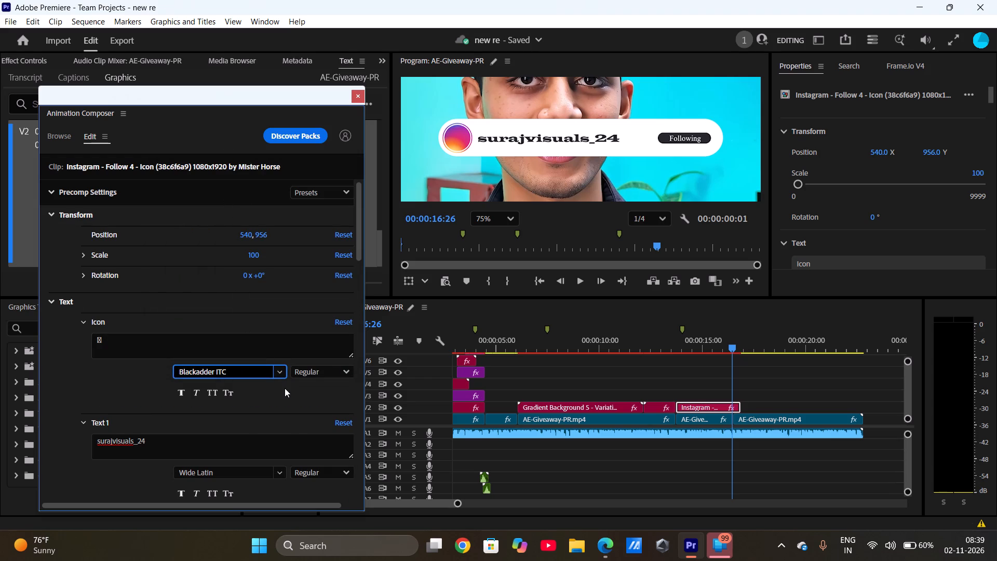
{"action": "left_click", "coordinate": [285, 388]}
Set the Icon text's font to Algerian and open its font style choices.
{"action": "left_click", "coordinate": [281, 374]}
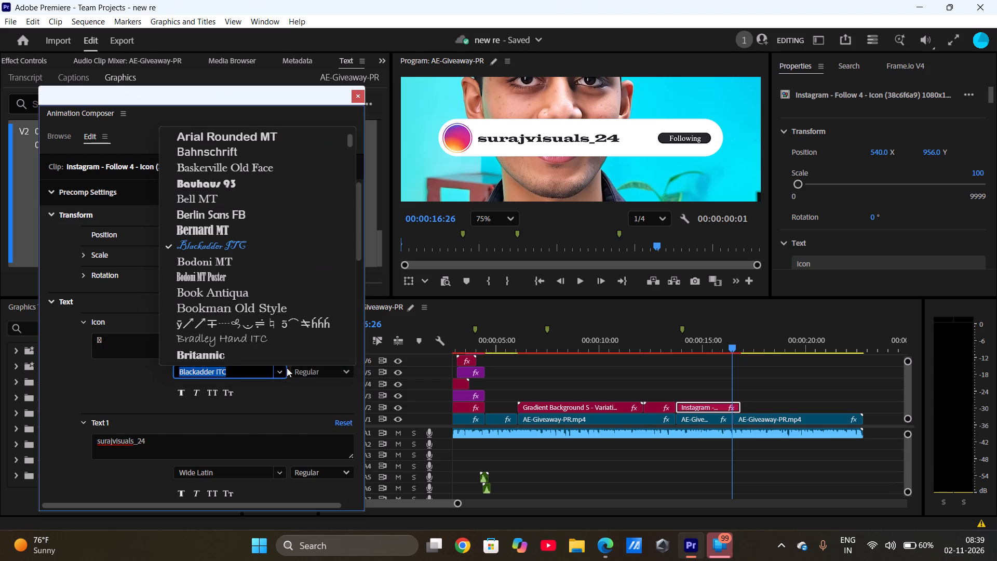
{"action": "scroll", "coordinate": [271, 319], "scroll_direction": "up", "scroll_amount": 5}
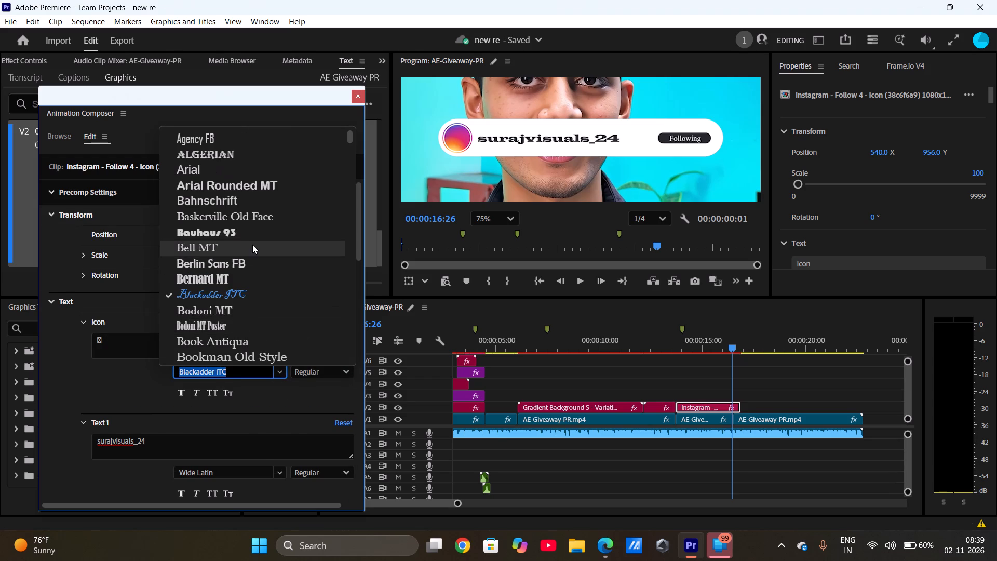
{"action": "left_click", "coordinate": [240, 156]}
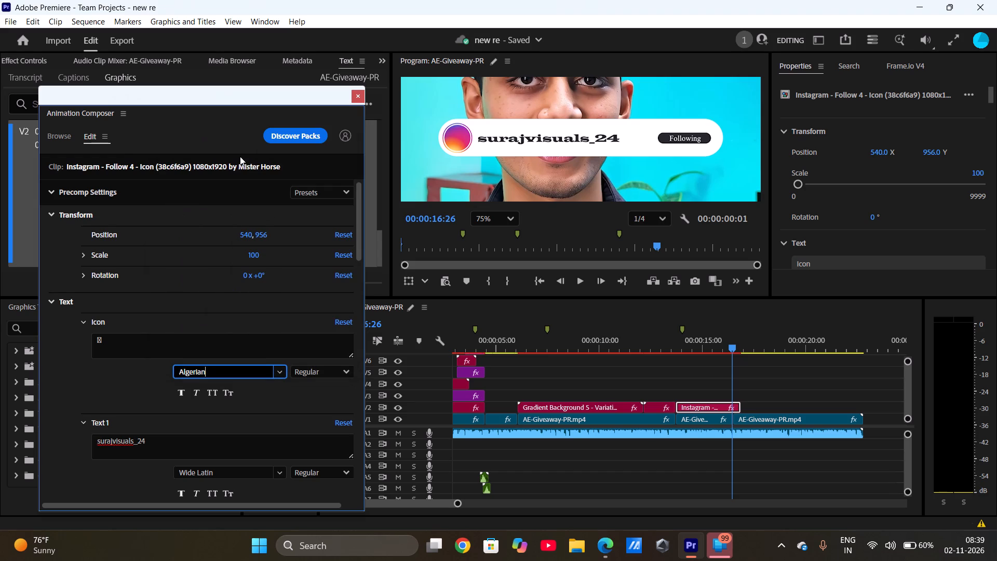
{"action": "left_click", "coordinate": [342, 365]}
{"action": "left_click", "coordinate": [324, 367]}
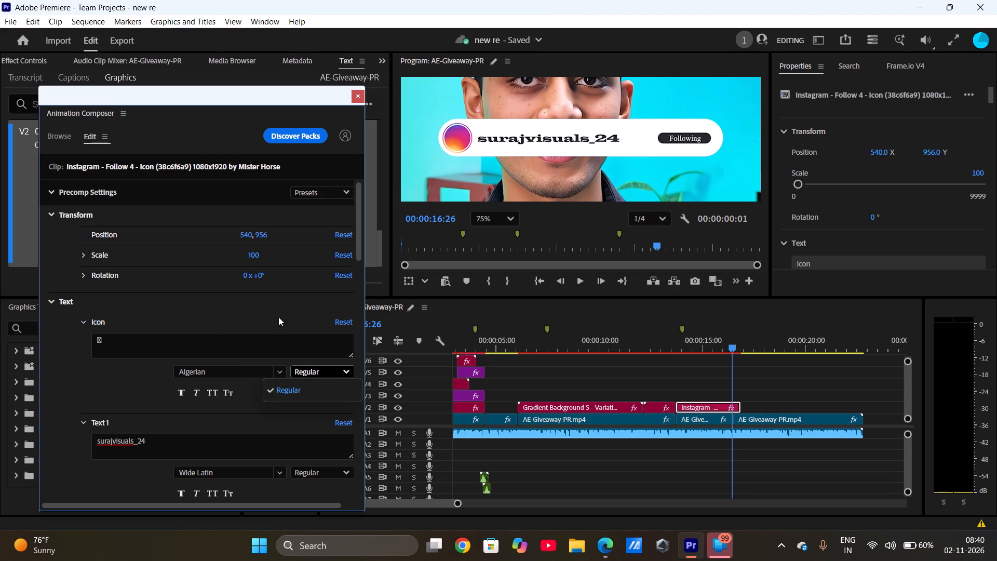
Reset the Icon text field of the Instagram - Follow 4 graphic to its default font.
{"action": "left_click", "coordinate": [345, 321]}
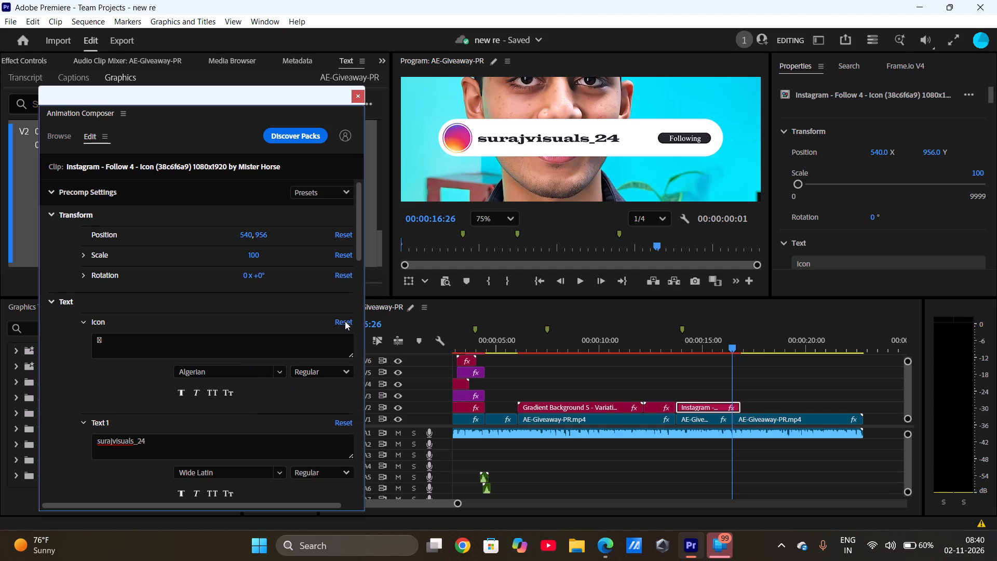
{"action": "left_click", "coordinate": [345, 321]}
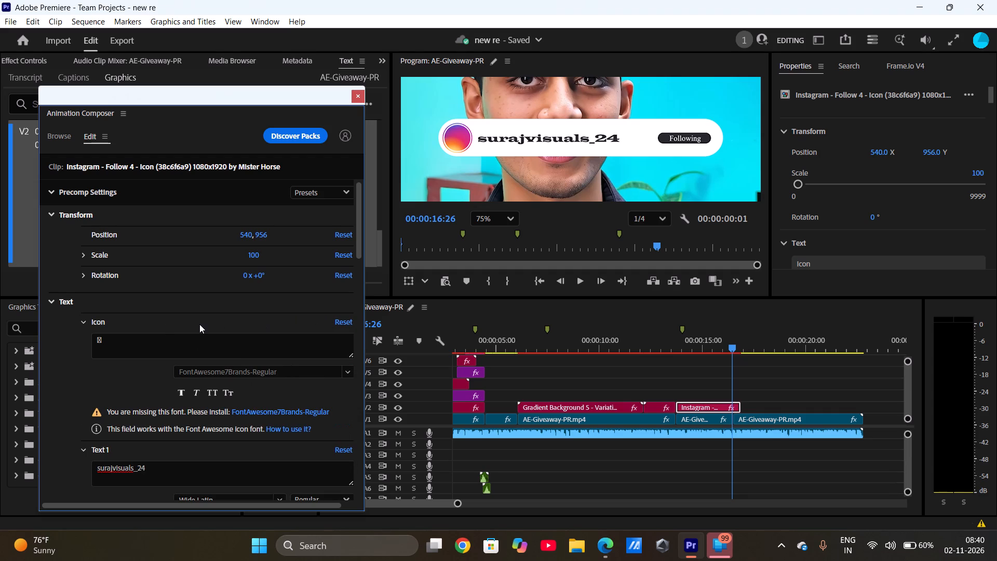
{"action": "left_click", "coordinate": [341, 319]}
Follow the install link for the missing FontAwesome7Brands-Regular icon font.
{"action": "scroll", "coordinate": [230, 362], "scroll_direction": "down", "scroll_amount": 1}
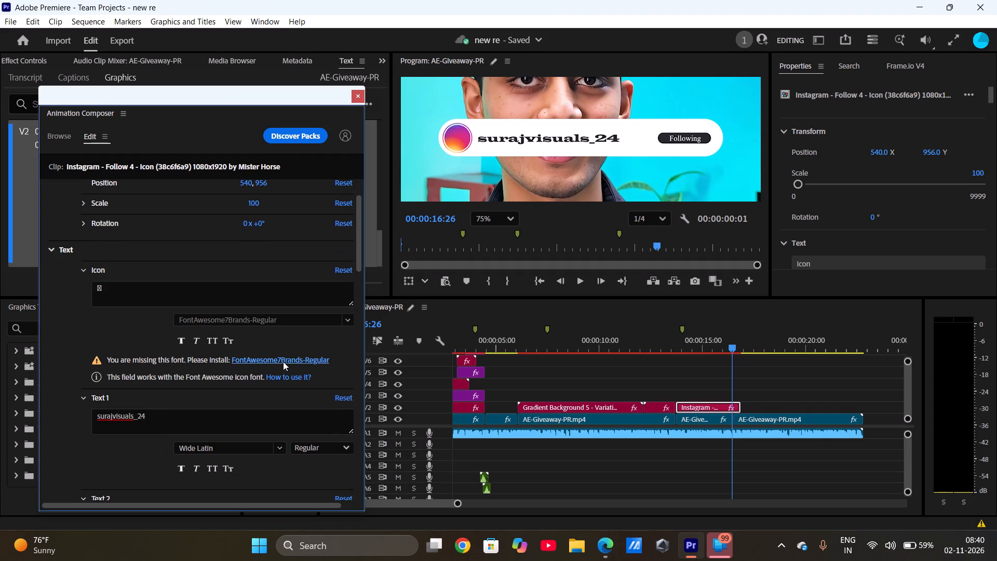
{"action": "left_click", "coordinate": [283, 362]}
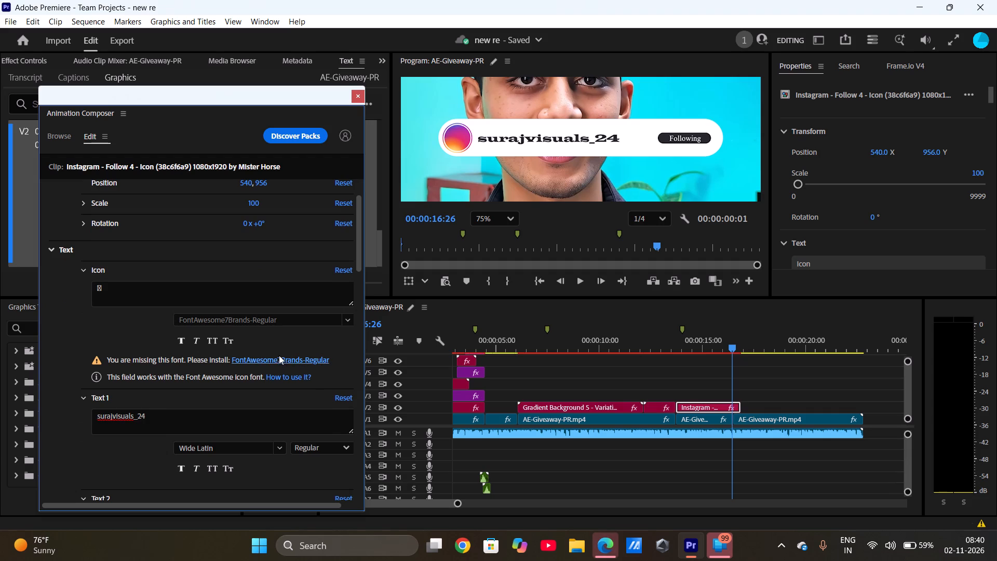
Change the cursor style of the Instagram - Follow 4 graphic to Mouse Light in its Cursor settings.
{"action": "scroll", "coordinate": [253, 398], "scroll_direction": "down", "scroll_amount": 1}
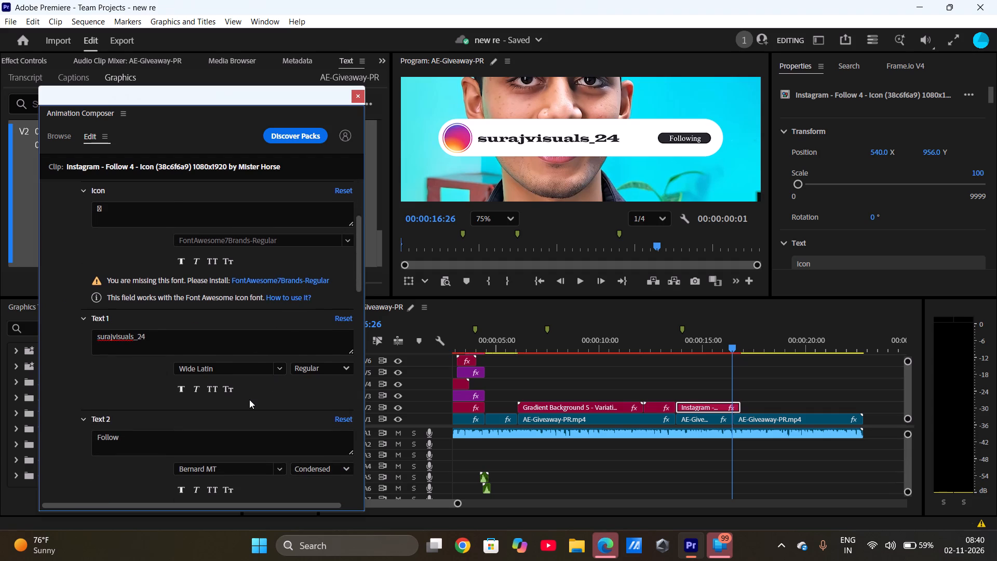
{"action": "scroll", "coordinate": [249, 399], "scroll_direction": "down", "scroll_amount": 2}
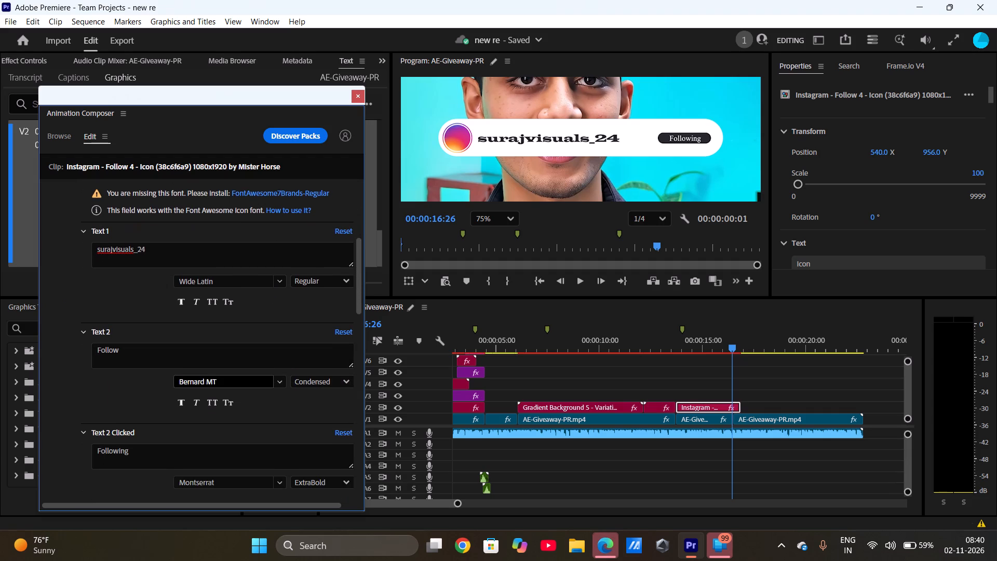
{"action": "scroll", "coordinate": [249, 399], "scroll_direction": "down", "scroll_amount": 2}
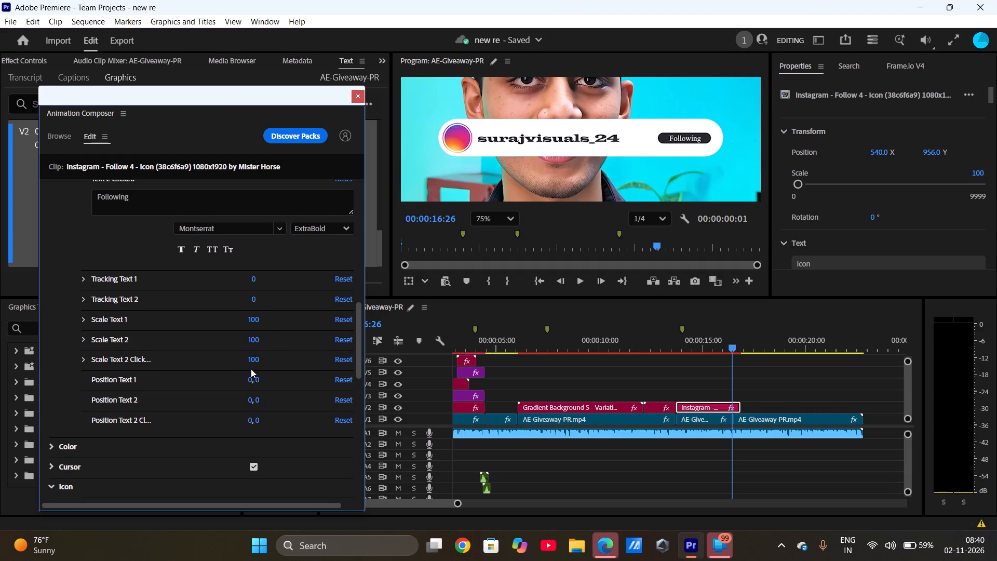
{"action": "scroll", "coordinate": [247, 390], "scroll_direction": "down", "scroll_amount": 1}
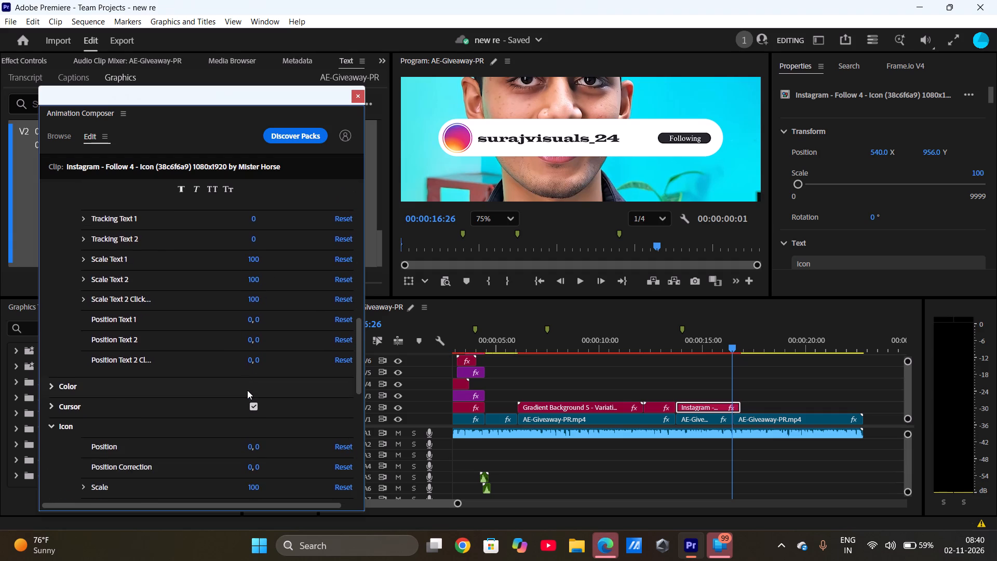
{"action": "scroll", "coordinate": [247, 390], "scroll_direction": "down", "scroll_amount": 1}
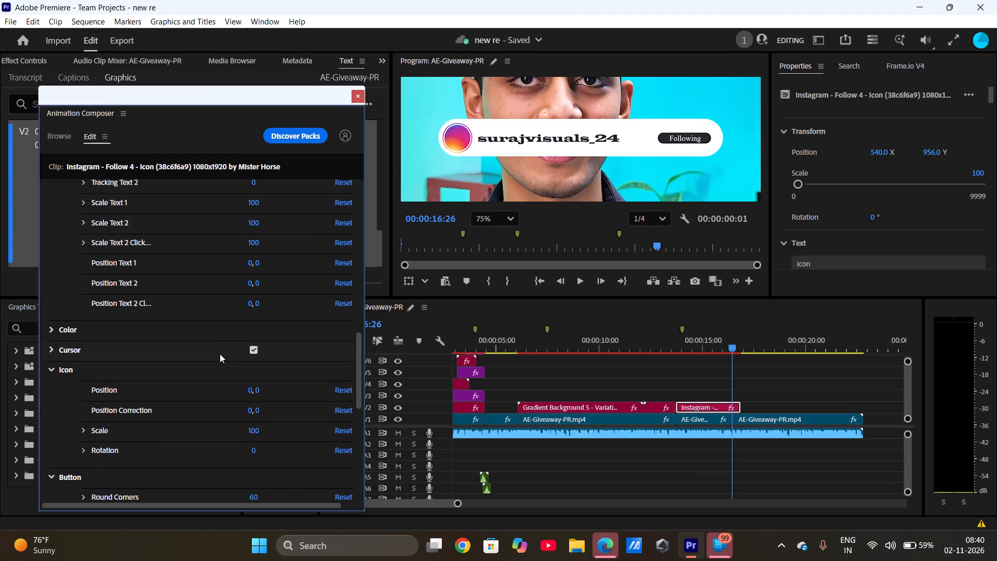
{"action": "left_click", "coordinate": [220, 354]}
{"action": "left_click", "coordinate": [251, 369]}
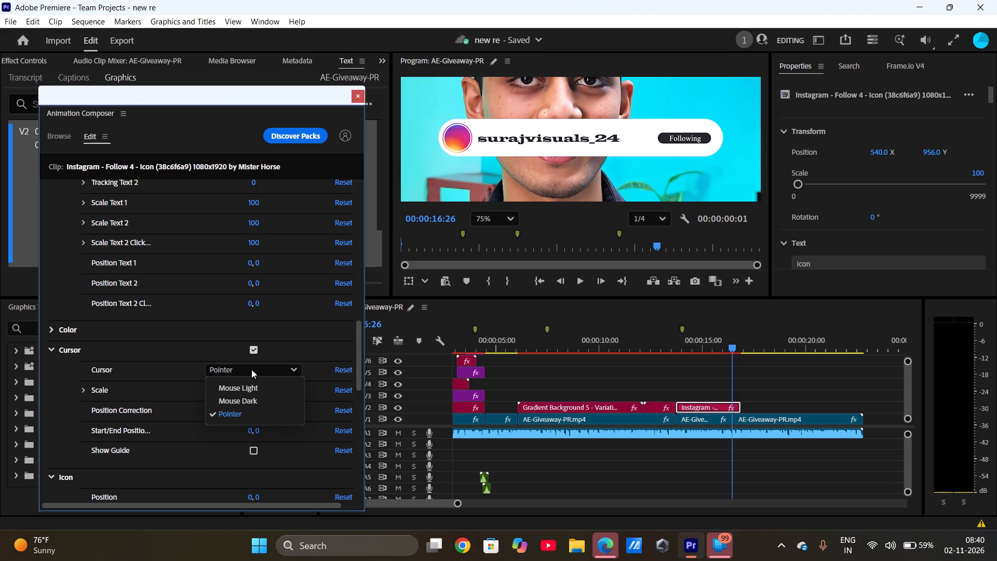
{"action": "left_click", "coordinate": [255, 390]}
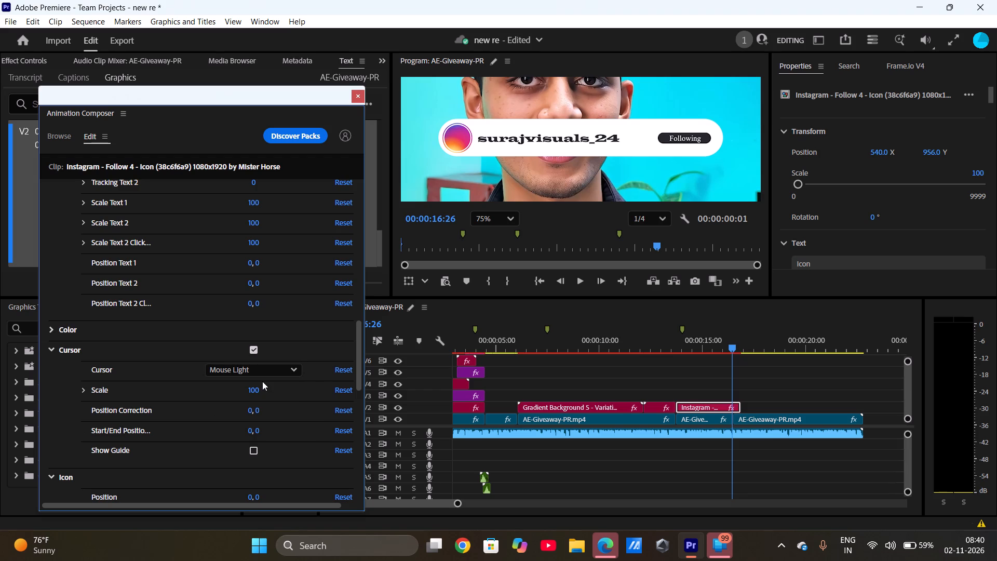
{"action": "left_click", "coordinate": [273, 363]}
{"action": "left_click", "coordinate": [275, 368]}
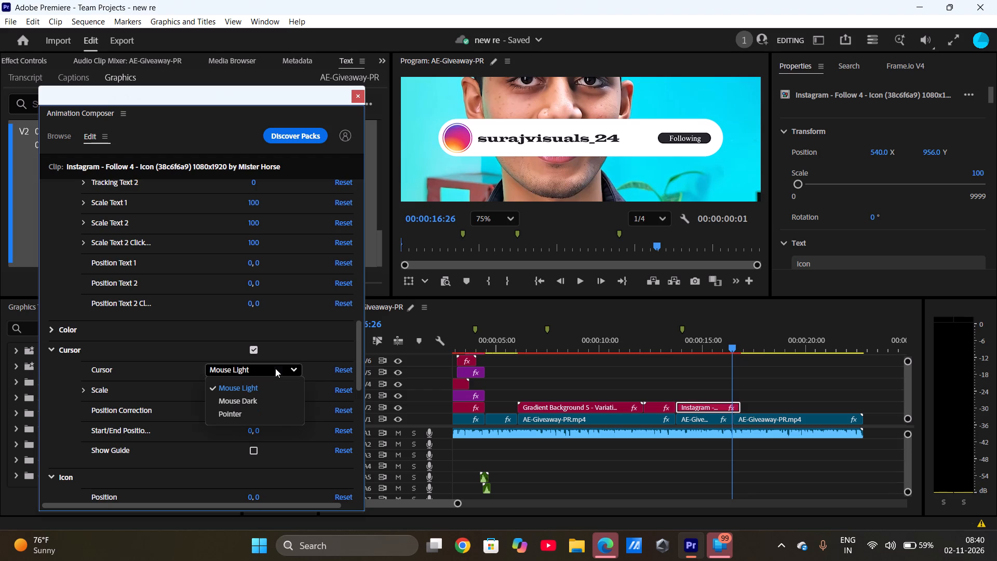
Try the Mouse Dark cursor on the Instagram - Follow 4 graphic, set it to Pointer instead, and close Animation Composer.
{"action": "left_click", "coordinate": [264, 398]}
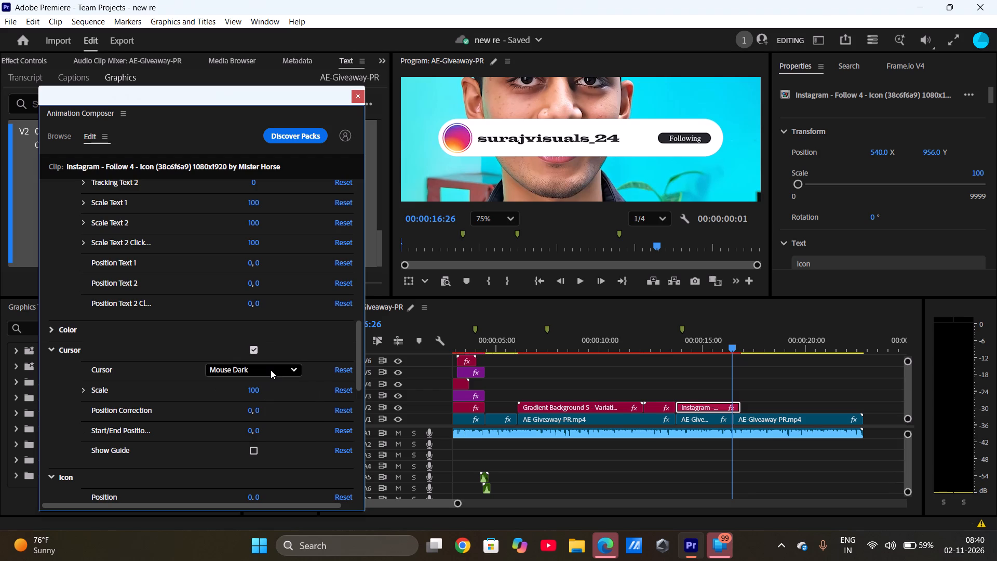
{"action": "left_click", "coordinate": [271, 370]}
{"action": "left_click", "coordinate": [246, 416]}
{"action": "left_click", "coordinate": [356, 100]}
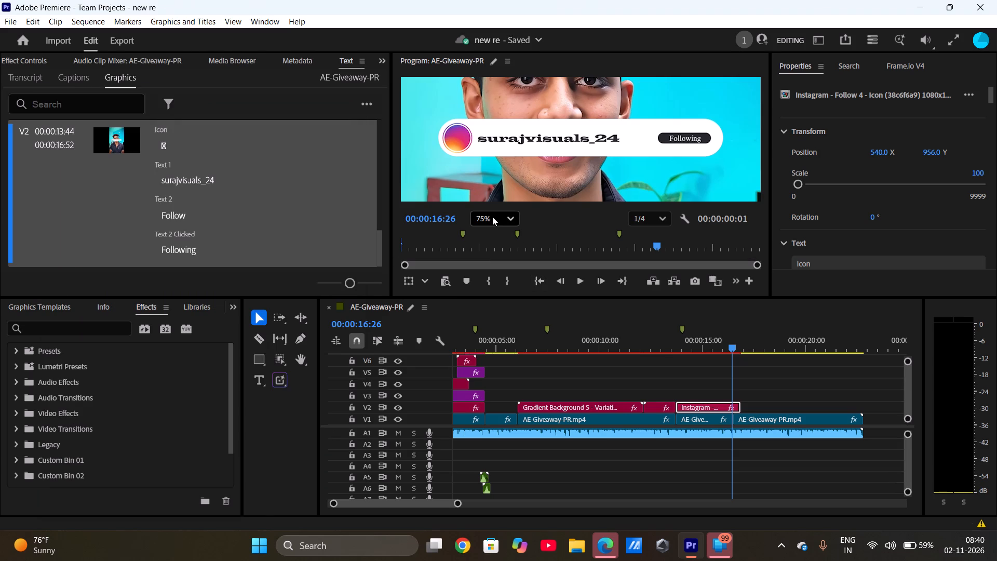
With the whole frame fitted in view, lower the Instagram - Follow 4 graphic by setting its Motion vertical position to 1825.
{"action": "left_click", "coordinate": [492, 217]}
{"action": "left_click", "coordinate": [496, 241]}
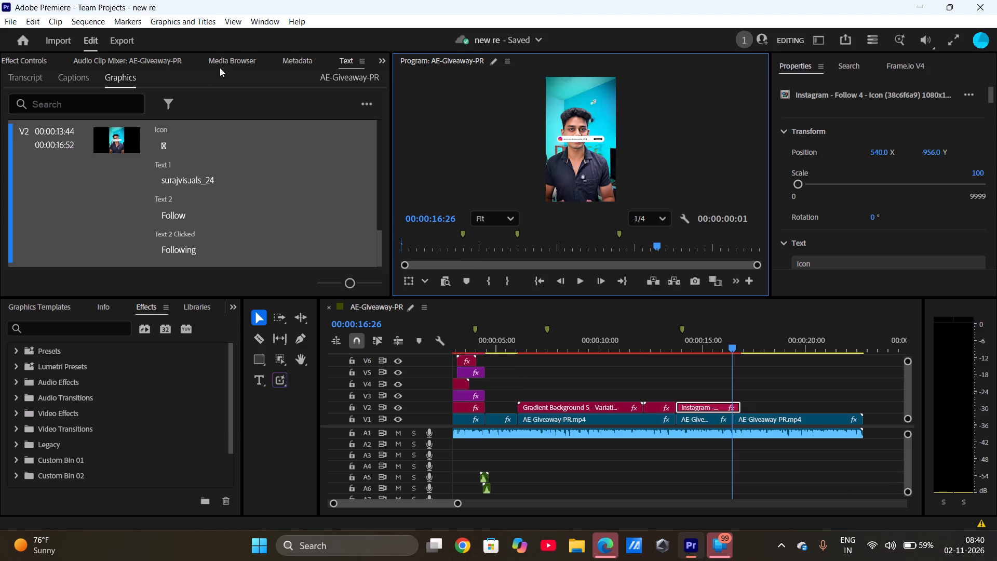
{"action": "left_click", "coordinate": [380, 60]}
{"action": "left_click", "coordinate": [389, 112]}
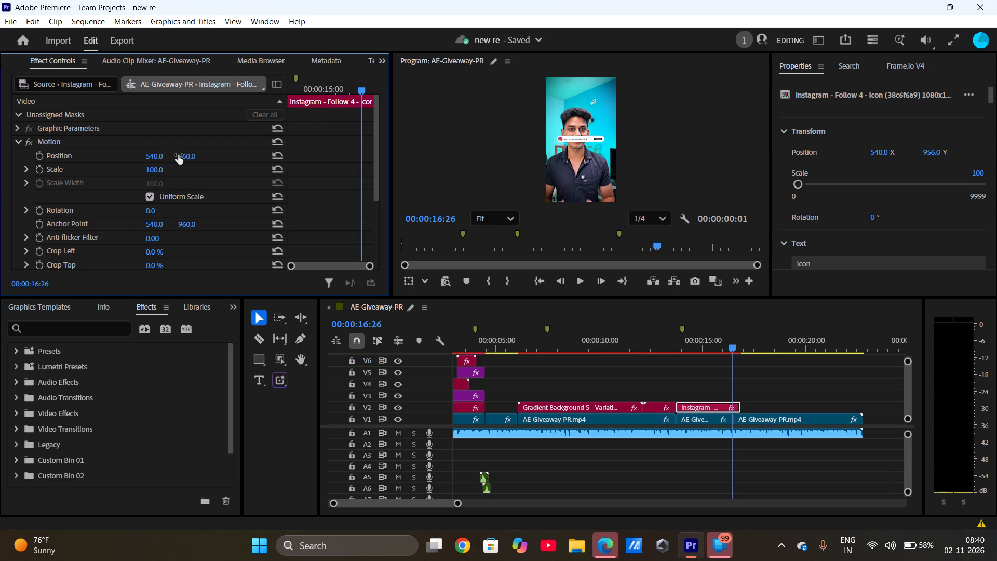
{"action": "left_click_drag", "start_coordinate": [178, 155], "coordinate": [311, 165]}
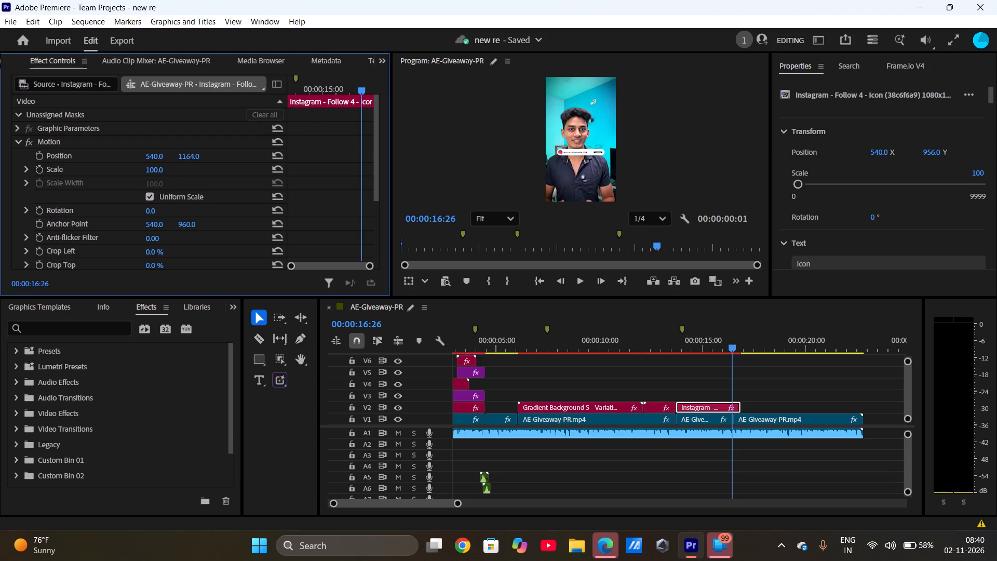
{"action": "left_click_drag", "start_coordinate": [311, 165], "coordinate": [654, 187]}
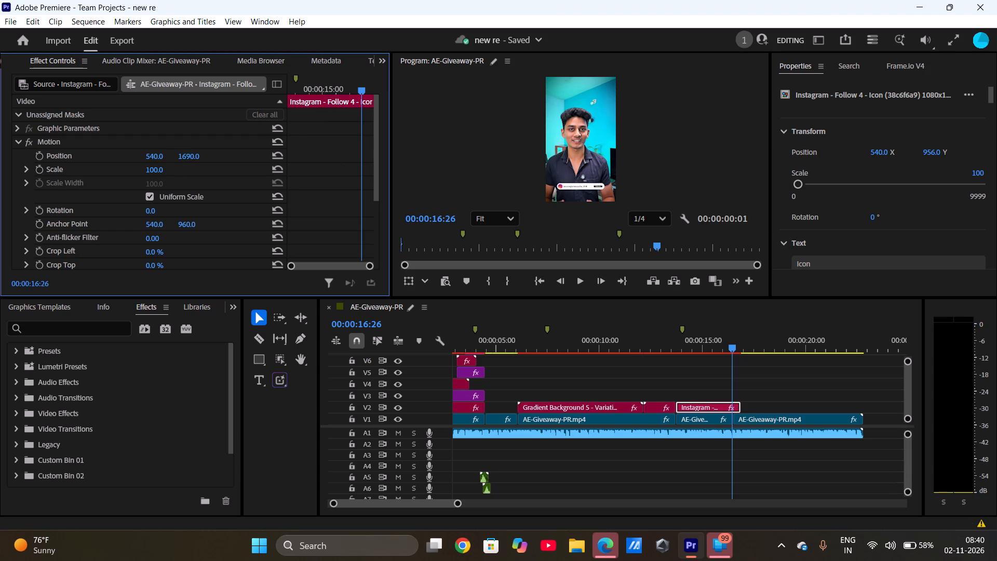
{"action": "left_click_drag", "start_coordinate": [654, 187], "coordinate": [717, 191]}
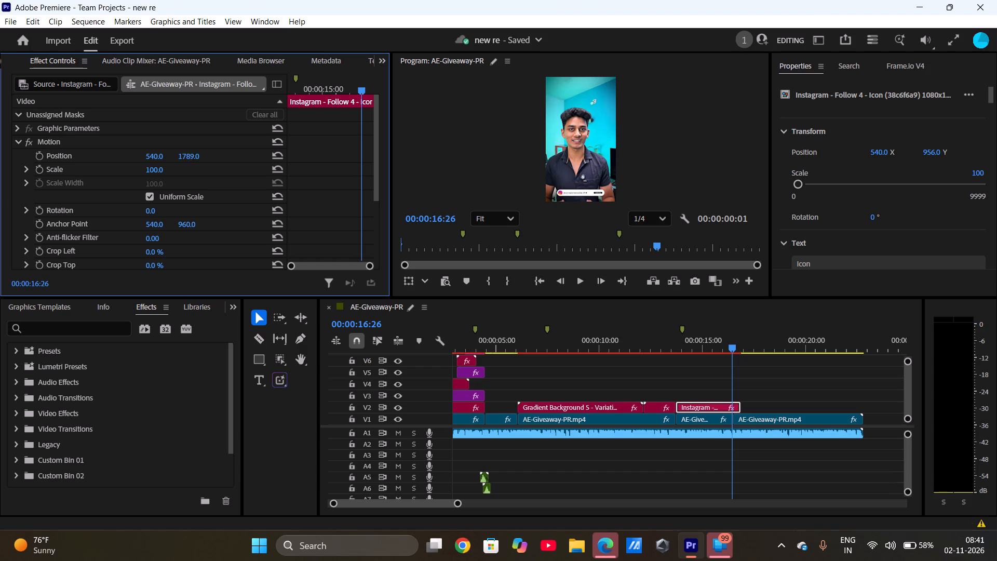
{"action": "left_click_drag", "start_coordinate": [717, 191], "coordinate": [739, 190]}
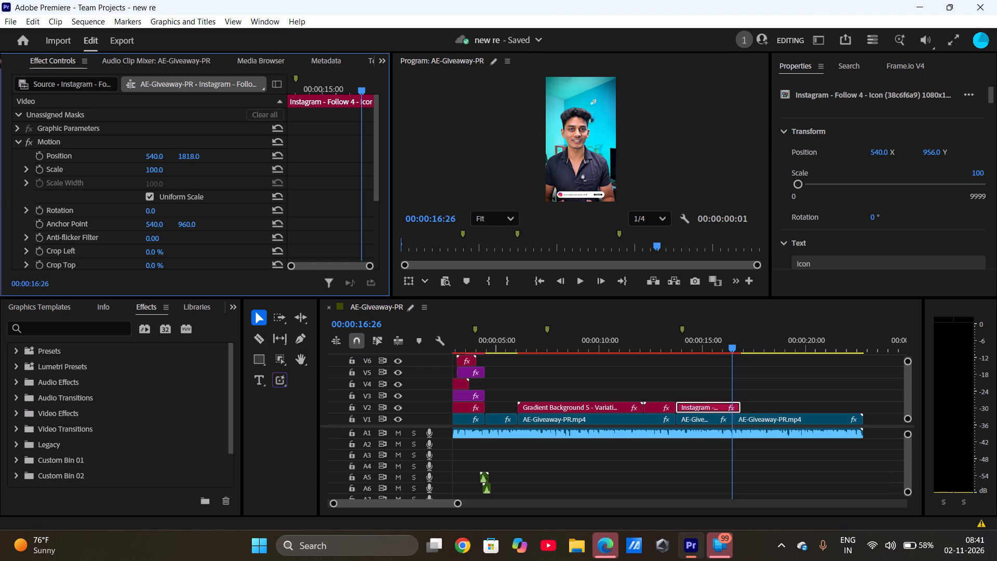
{"action": "left_click_drag", "start_coordinate": [739, 190], "coordinate": [740, 190]}
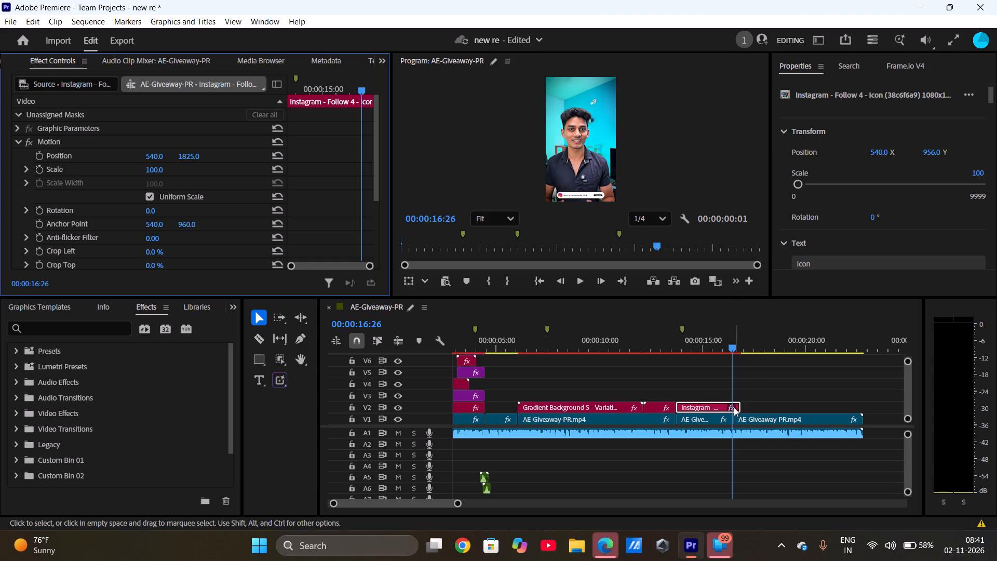
Trim the end of the Instagram - Follow 4 clip on V2 back to the playhead at 00:00:16:26.
{"action": "left_click_drag", "start_coordinate": [742, 405], "coordinate": [735, 406]}
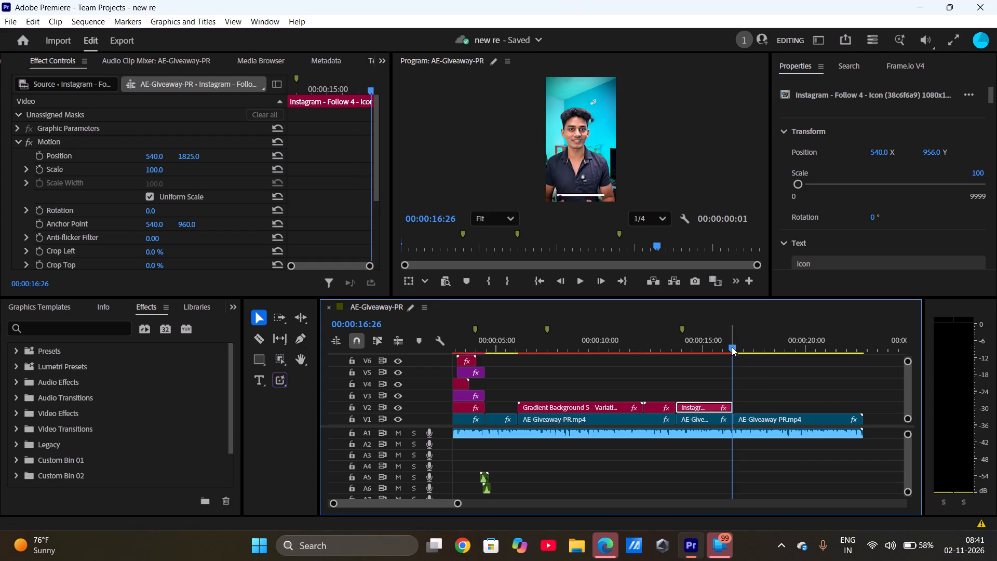
Scrub the timeline back over the Instagram - Follow 4 clip to review its animation.
{"action": "left_click_drag", "start_coordinate": [731, 347], "coordinate": [702, 351]}
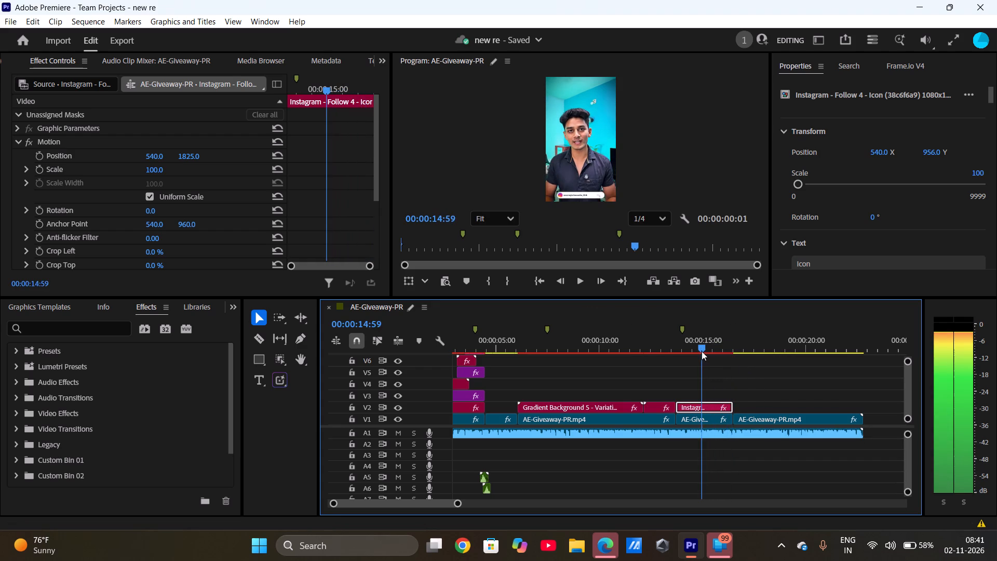
Play back from the start of the Instagram - Follow 4 clip and add a sequence marker at about 19 seconds, over the last AE-Giveaway-PR.mp4 clip.
{"action": "left_click_drag", "start_coordinate": [702, 351], "coordinate": [676, 349]}
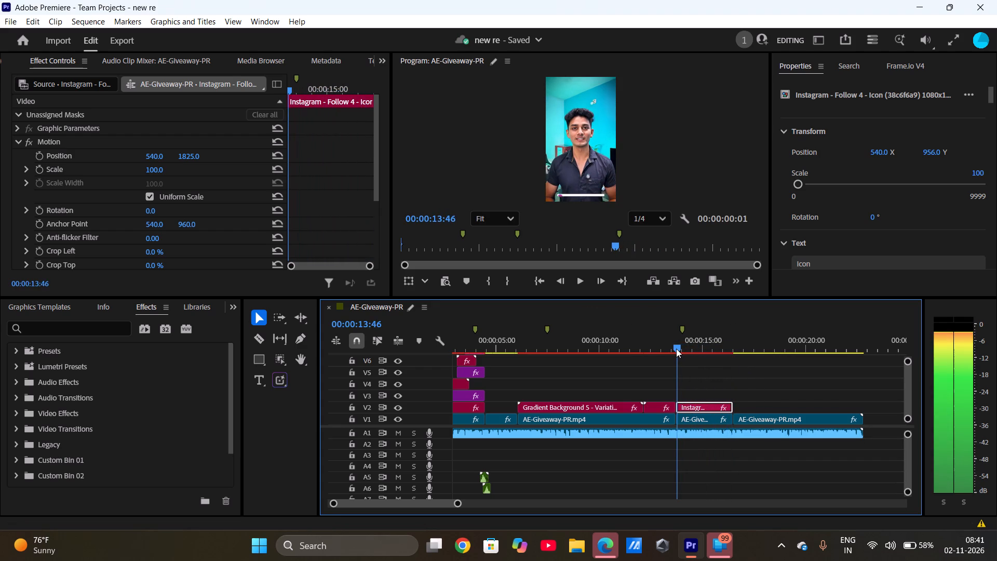
{"action": "left_click_drag", "start_coordinate": [676, 349], "coordinate": [670, 346]}
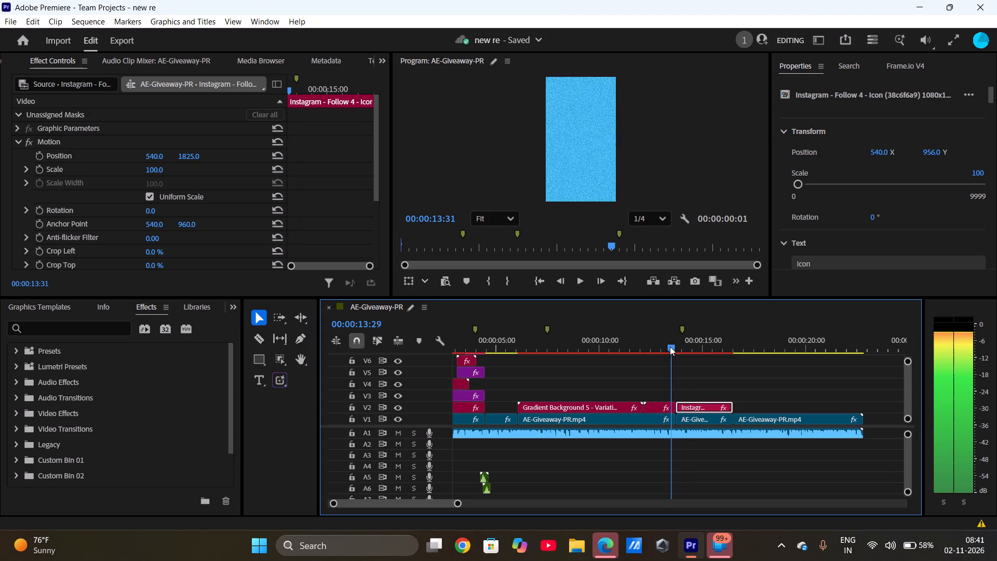
{"action": "left_click_drag", "start_coordinate": [670, 346], "coordinate": [753, 349]}
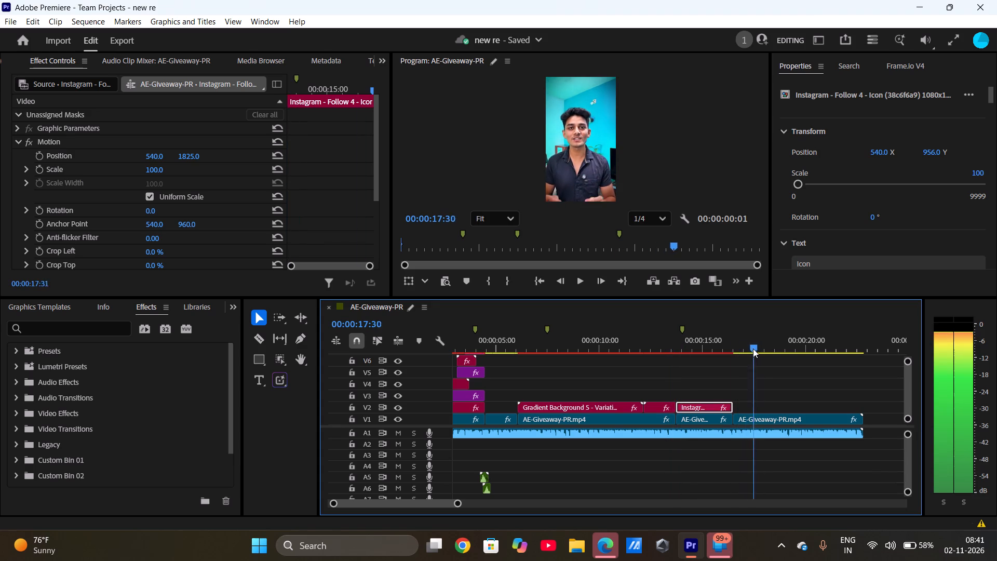
{"action": "left_click_drag", "start_coordinate": [753, 349], "coordinate": [679, 353]}
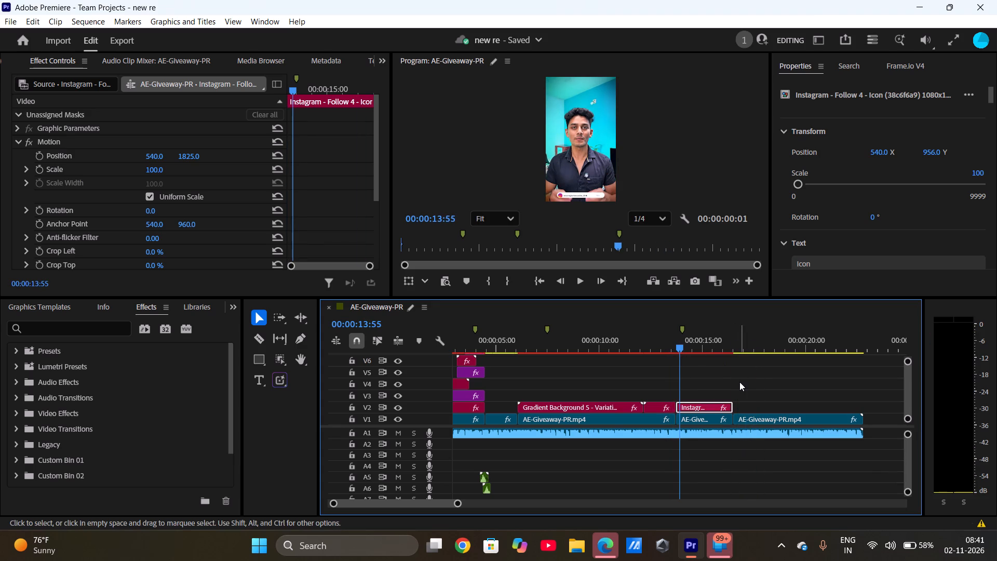
{"action": "left_click", "coordinate": [575, 282]}
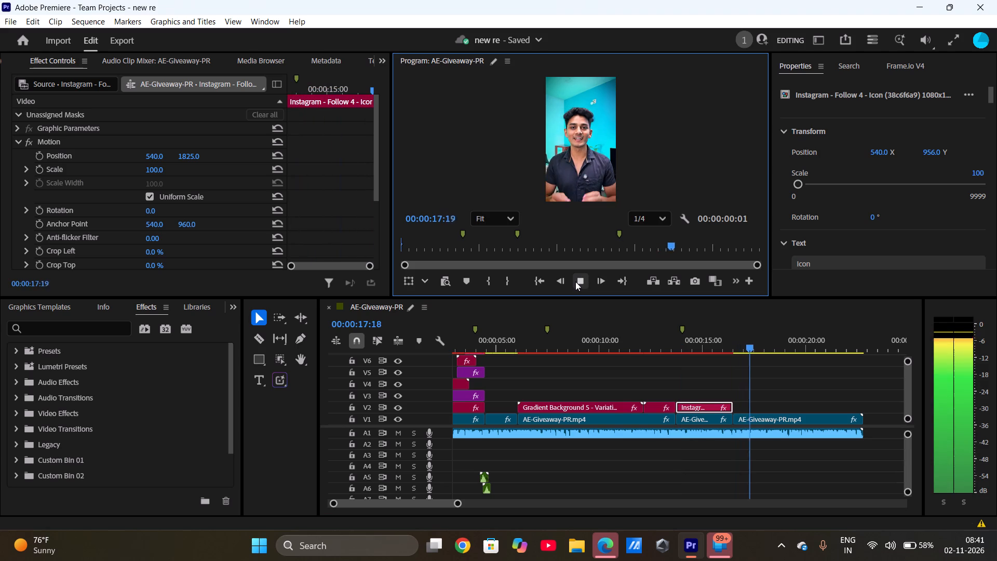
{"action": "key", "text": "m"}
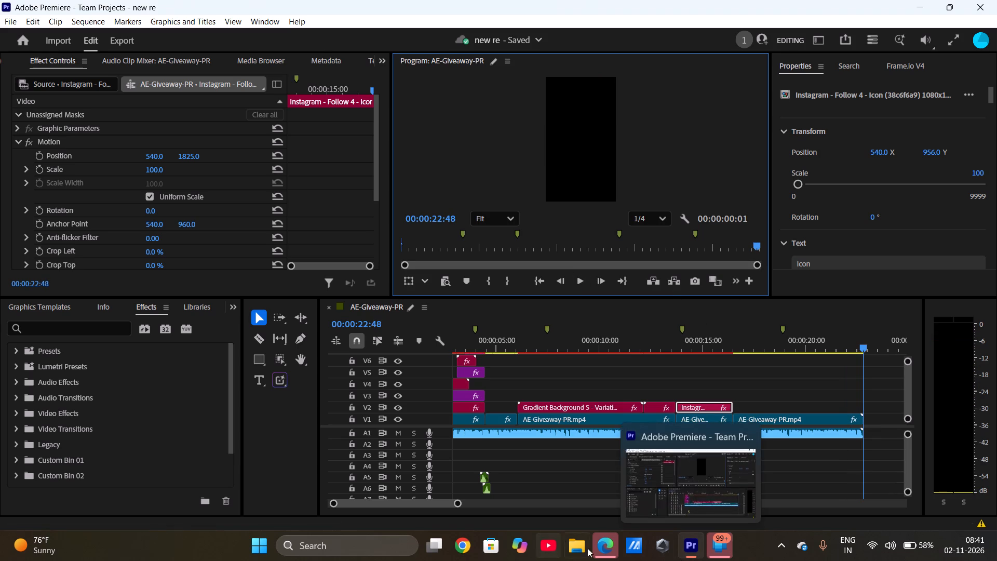
Switch to the PWThor Live editing tutorial in Edge, resume it and skip ahead 20 seconds to watch the following part.
{"action": "left_click", "coordinate": [599, 499]}
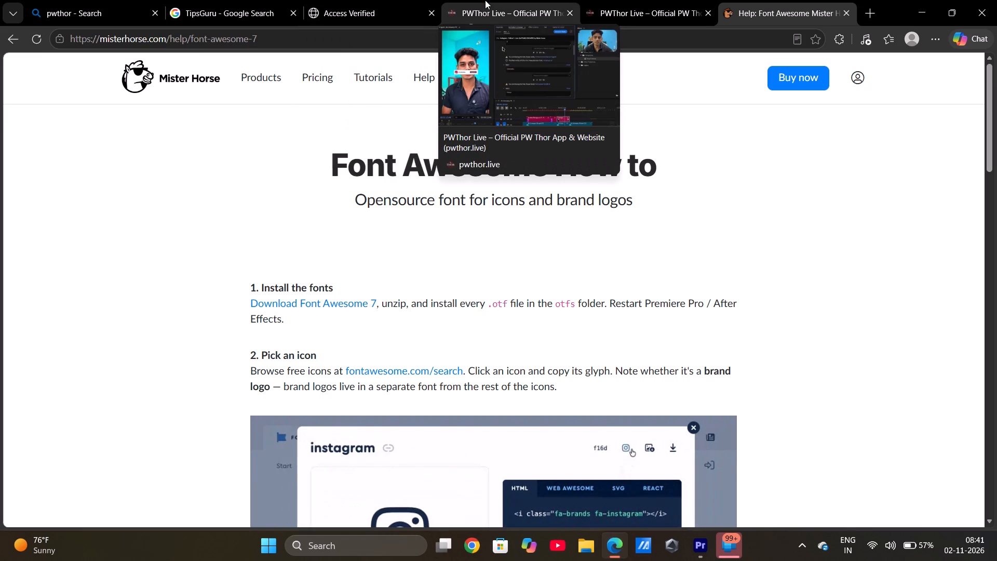
{"action": "left_click", "coordinate": [485, 0]}
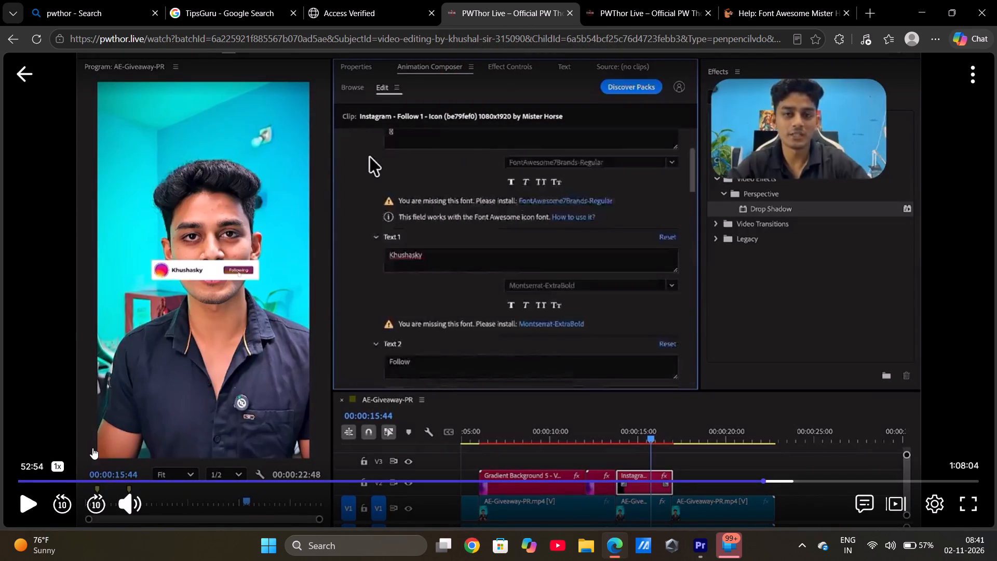
{"action": "left_click", "coordinate": [23, 504]}
{"action": "left_click", "coordinate": [97, 510]}
{"action": "left_click", "coordinate": [97, 510]}
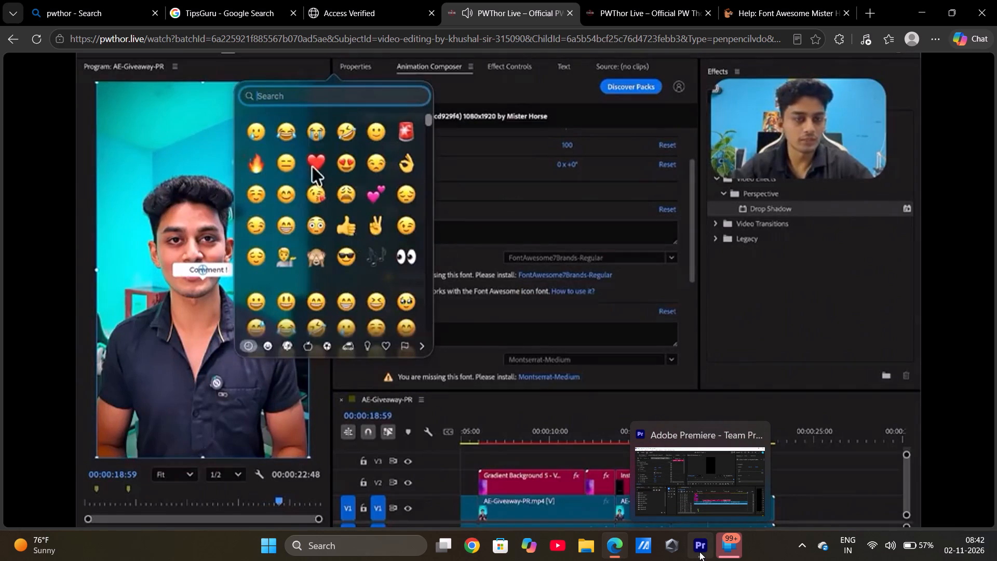
Switch to Adobe Premiere and reopen the Animation Composer extension.
{"action": "left_click", "coordinate": [706, 450]}
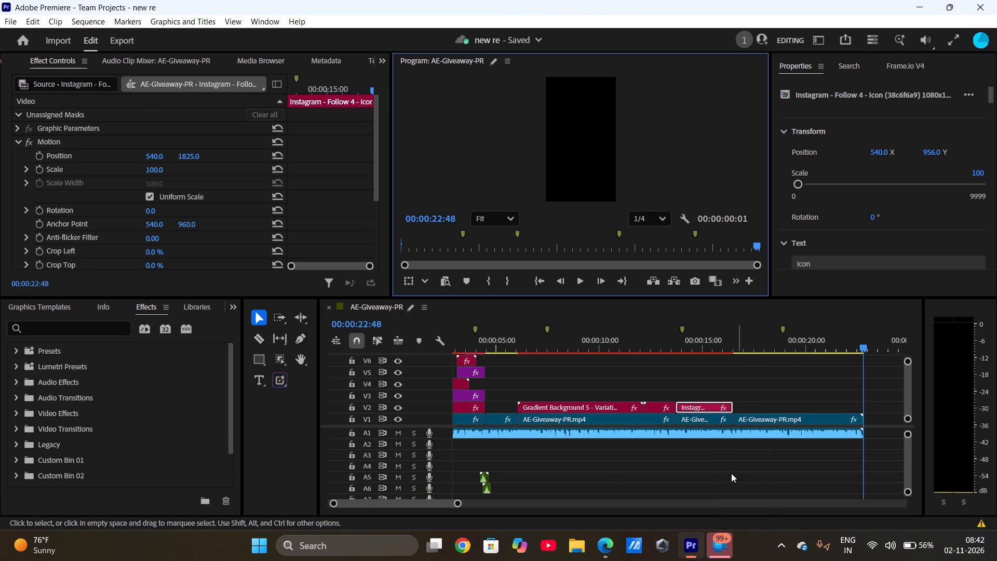
{"action": "left_click", "coordinate": [260, 20]}
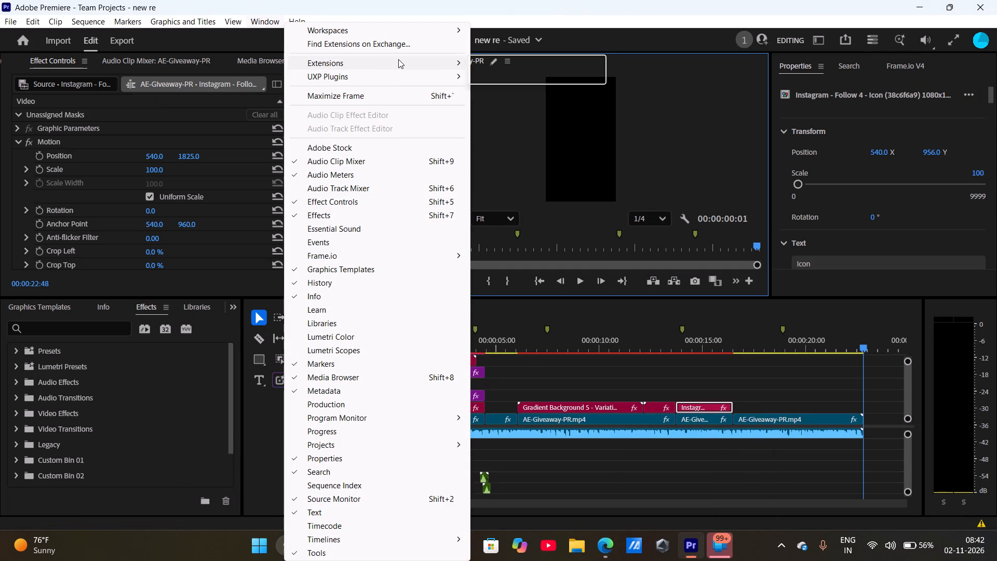
{"action": "left_click", "coordinate": [519, 60]}
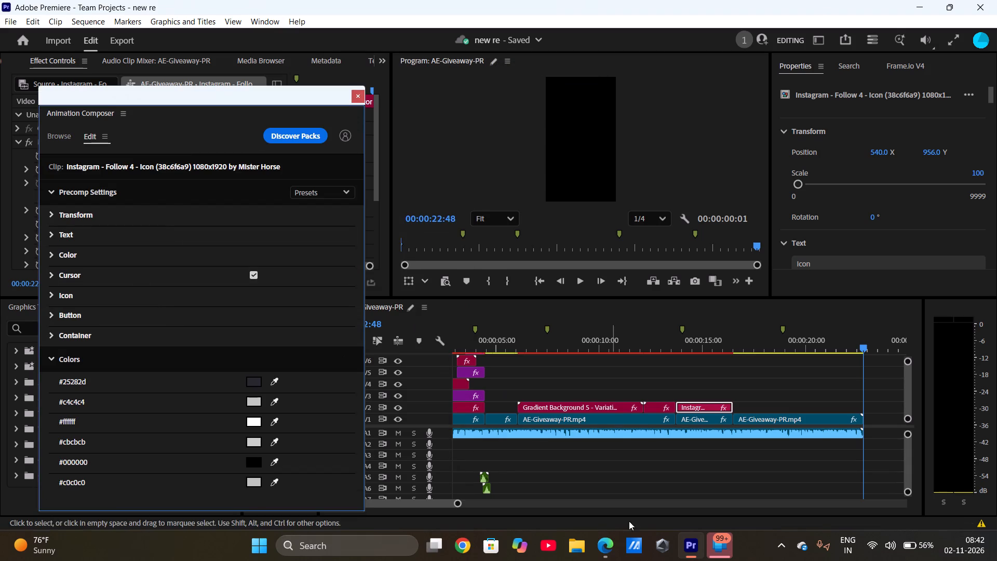
Switch to Microsoft Edge and pause the video editing tutorial at the Bubble - Lower Third colour settings.
{"action": "left_click", "coordinate": [592, 491]}
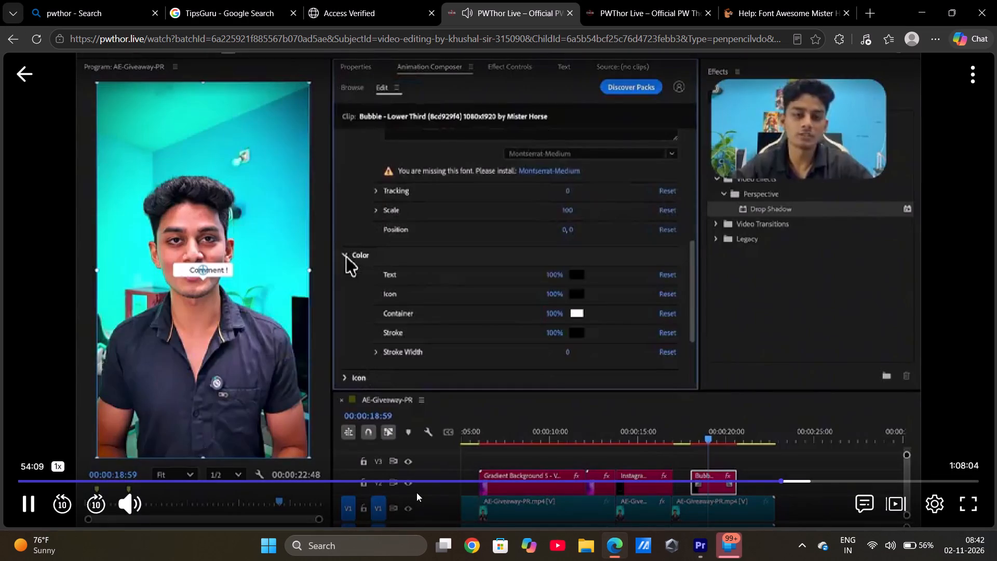
{"action": "left_click", "coordinate": [32, 514]}
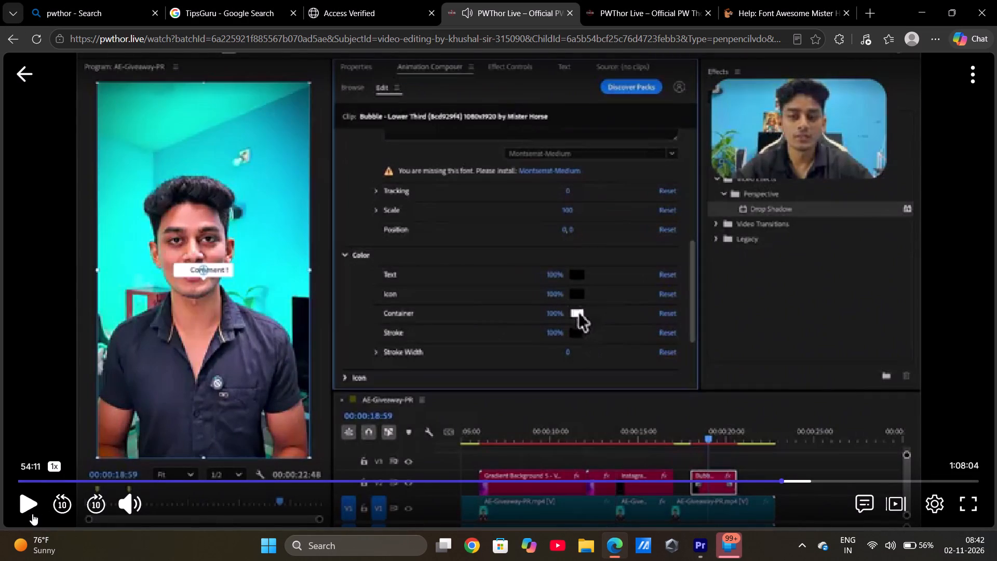